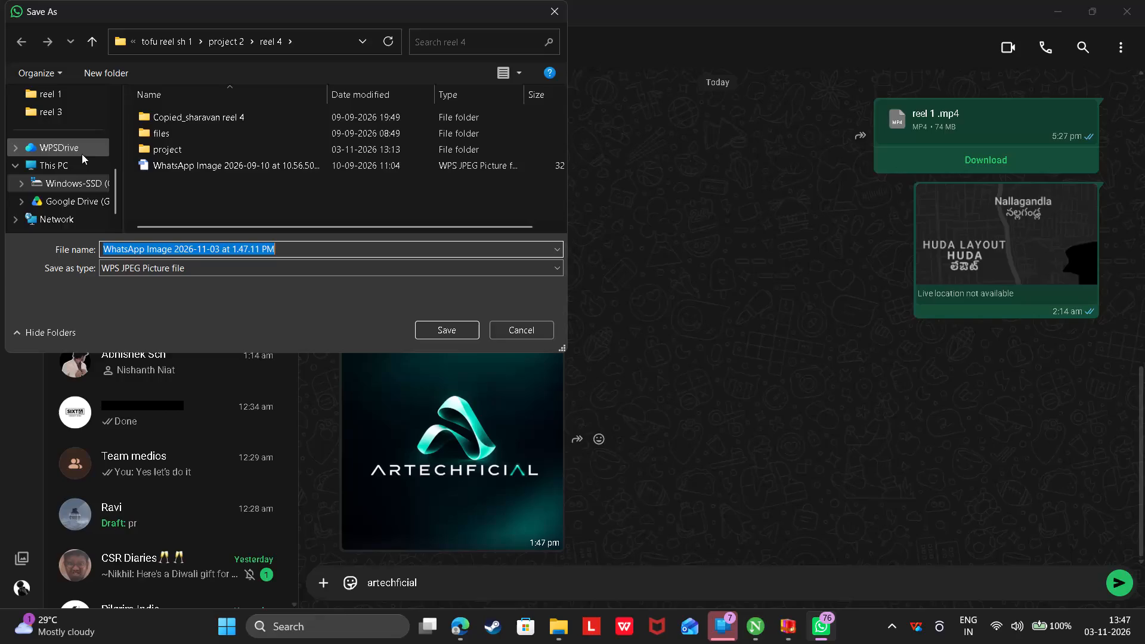
Choose the Downloads folder as the save location for the Artechficial logo image from the chat.
scroll(75, 150, "up", 3)
left_click(75, 161)
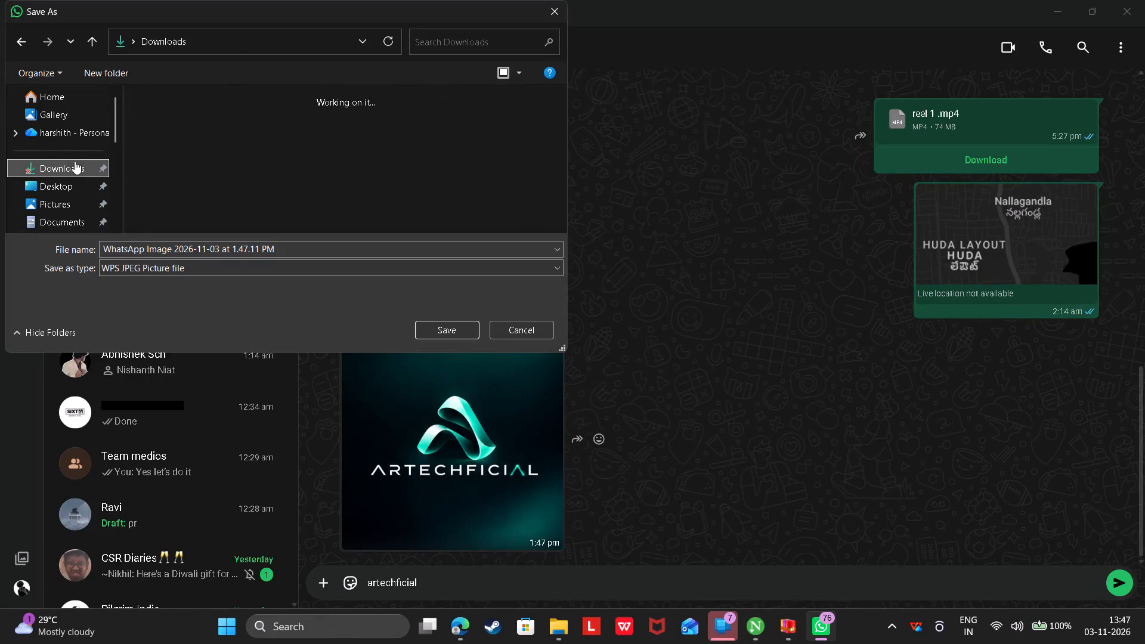
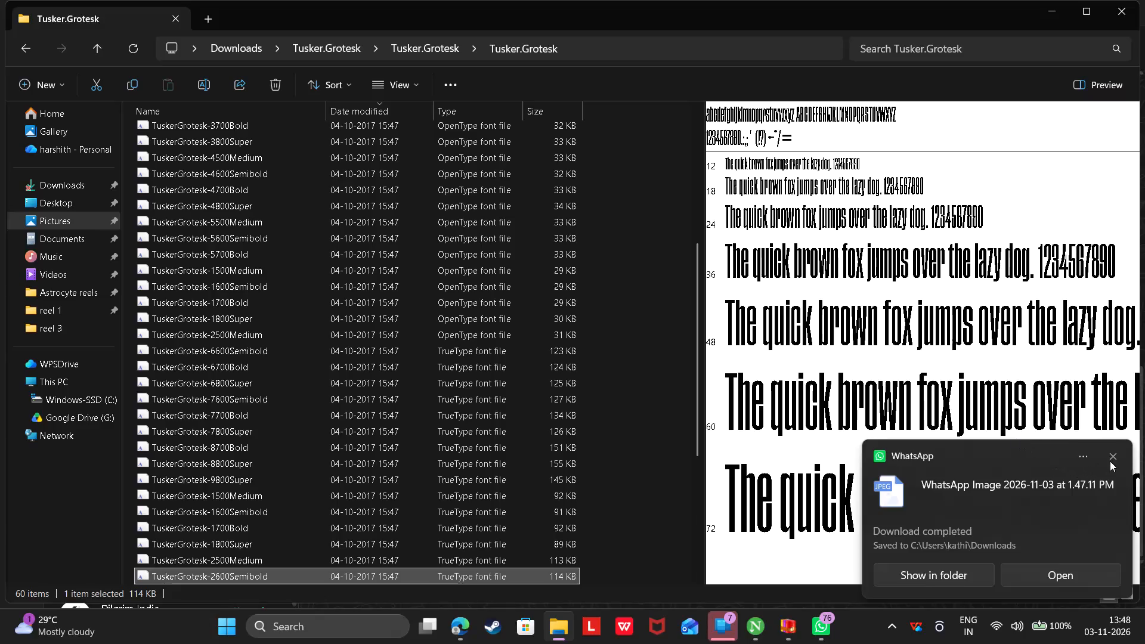
Dismiss the WhatsApp download notification and go to the Downloads folder containing the saved logo image.
left_click(1112, 460)
scroll(323, 243, "up", 3)
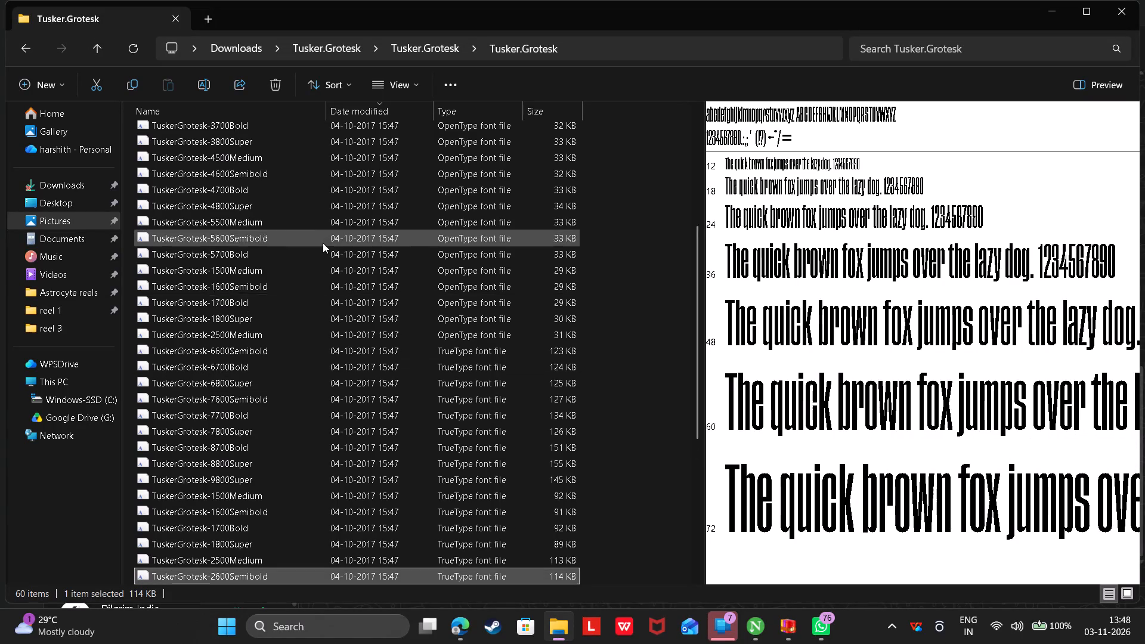
scroll(323, 243, "up", 11)
scroll(323, 243, "down", 4)
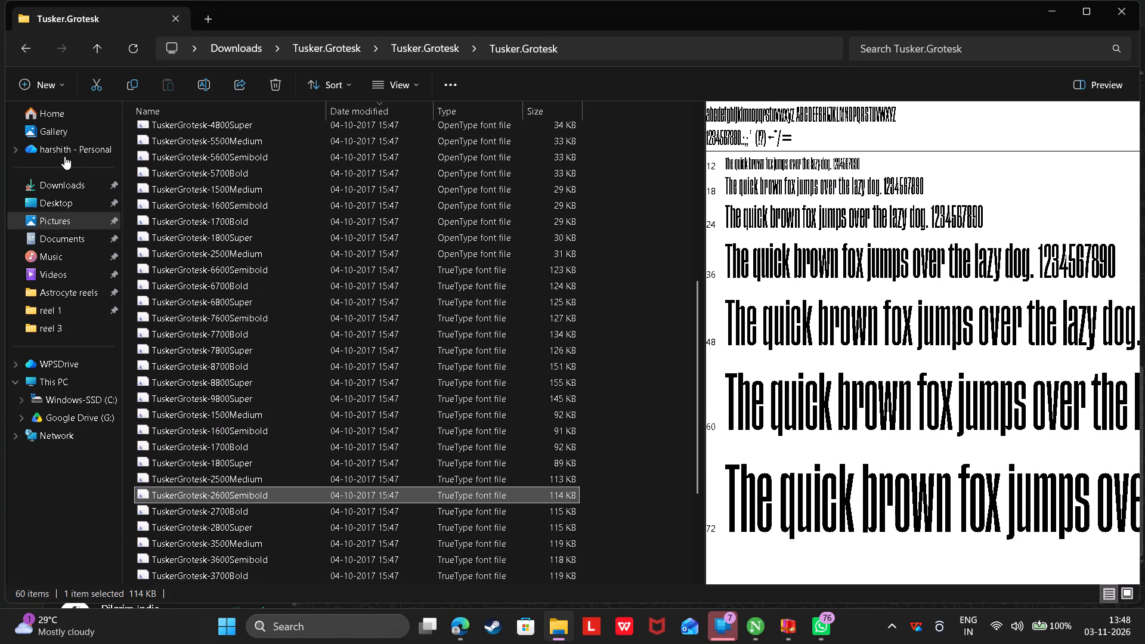
left_click(67, 183)
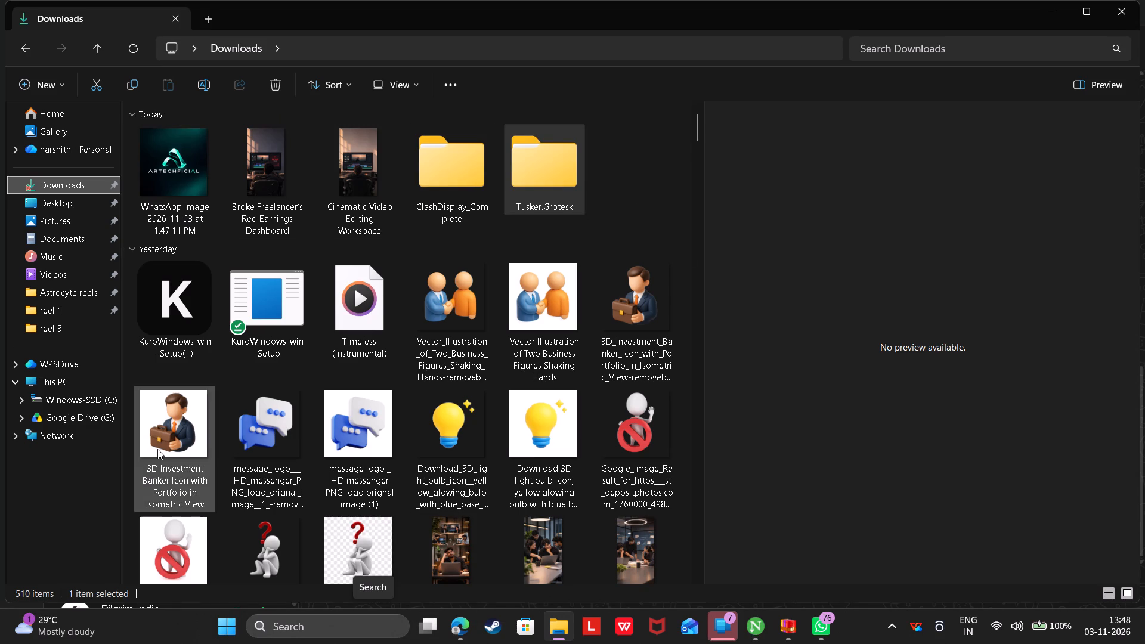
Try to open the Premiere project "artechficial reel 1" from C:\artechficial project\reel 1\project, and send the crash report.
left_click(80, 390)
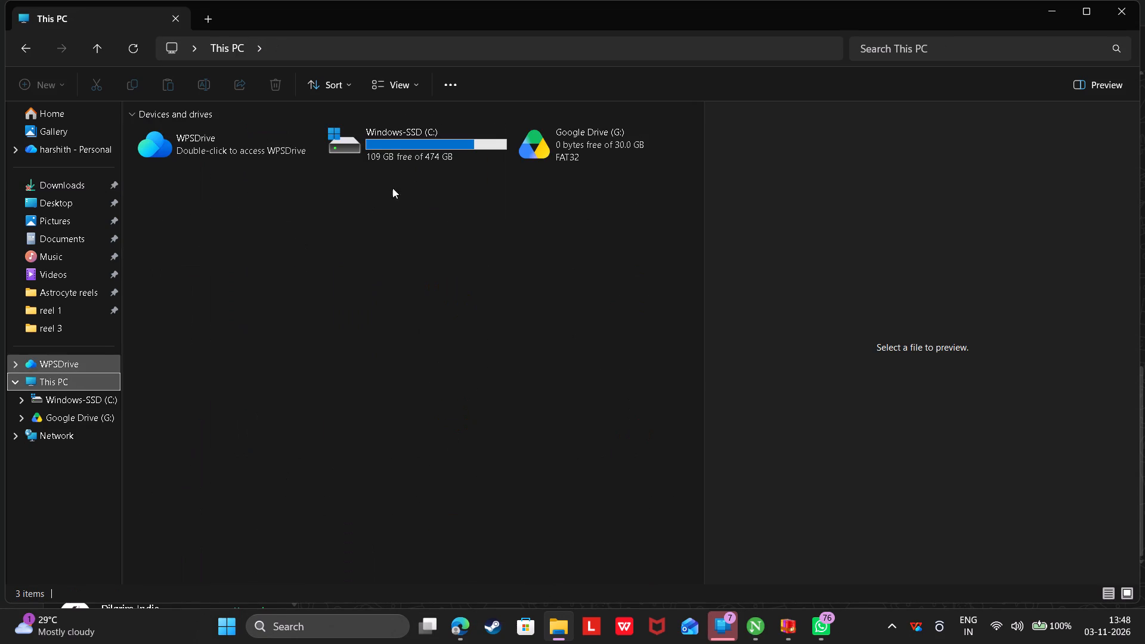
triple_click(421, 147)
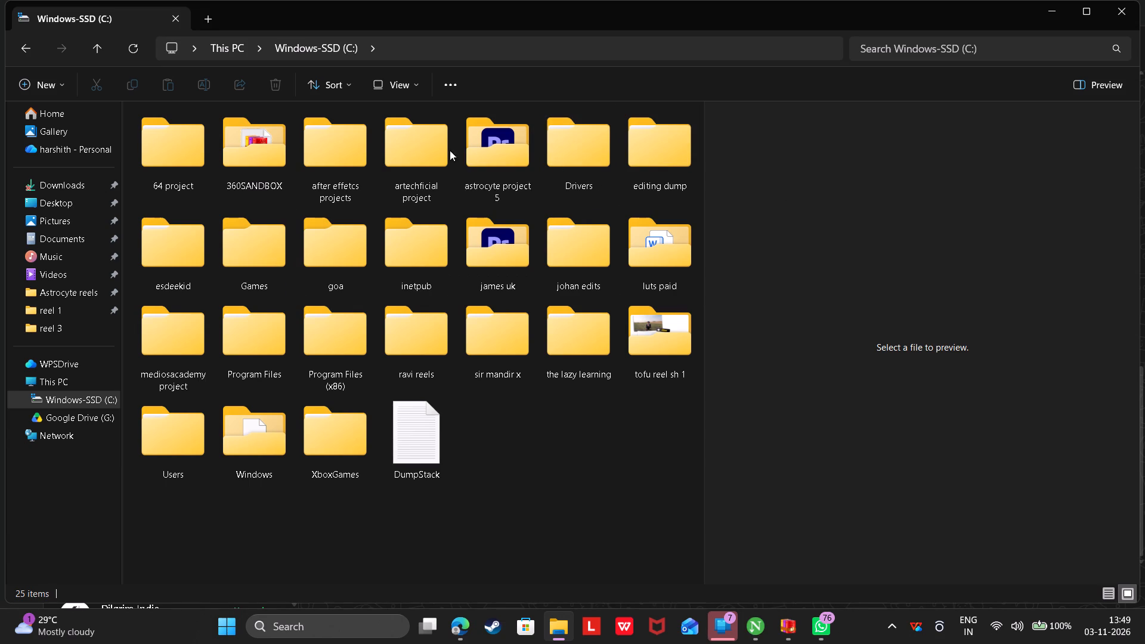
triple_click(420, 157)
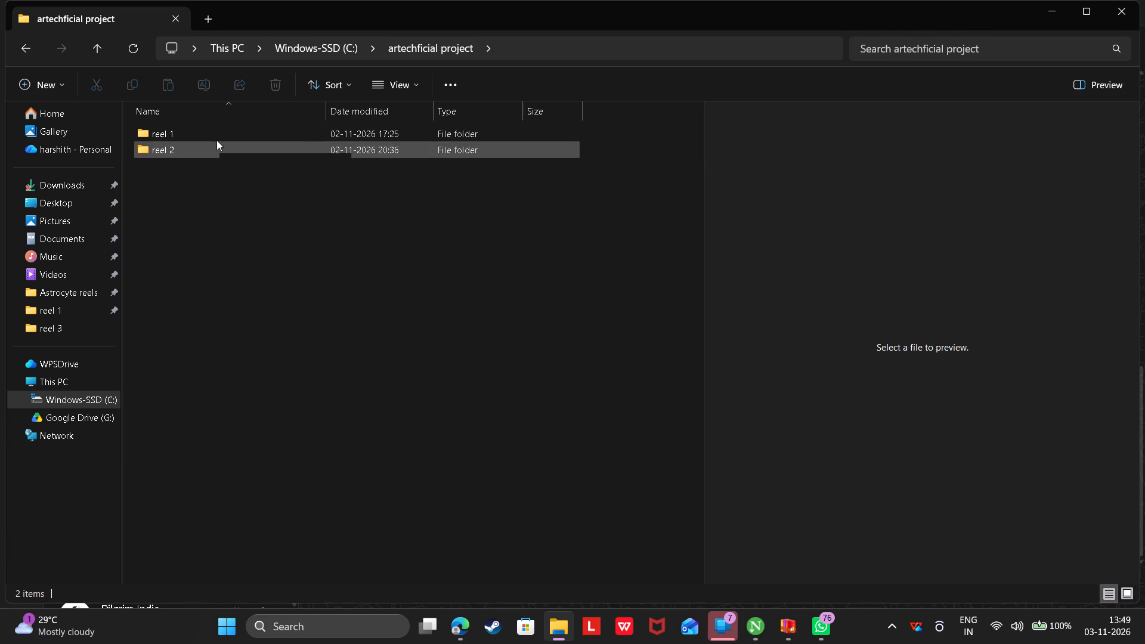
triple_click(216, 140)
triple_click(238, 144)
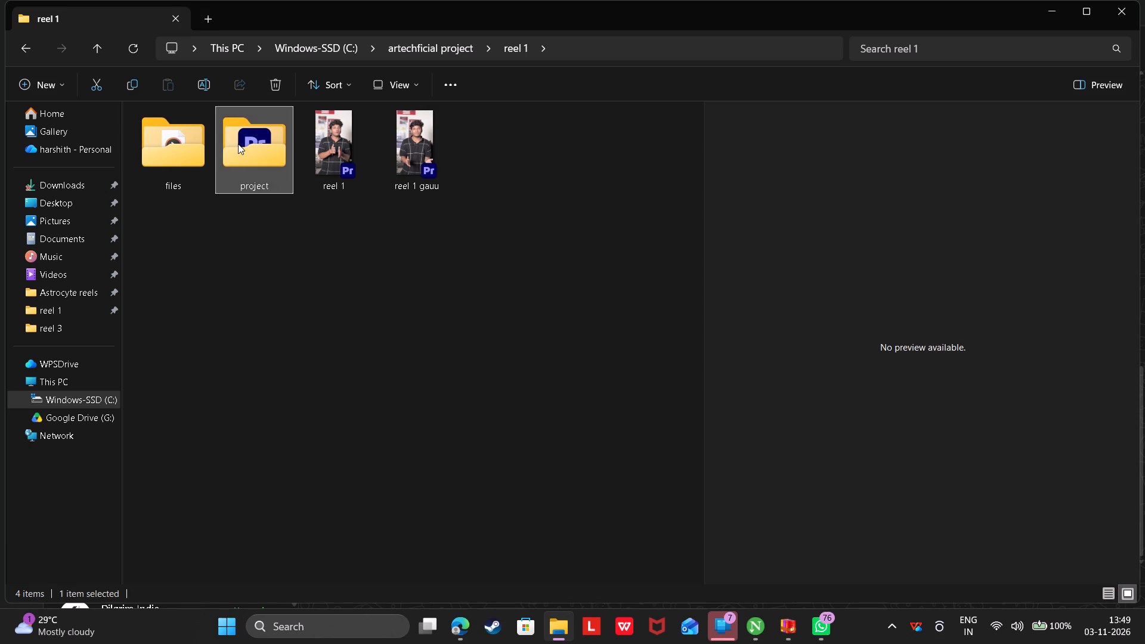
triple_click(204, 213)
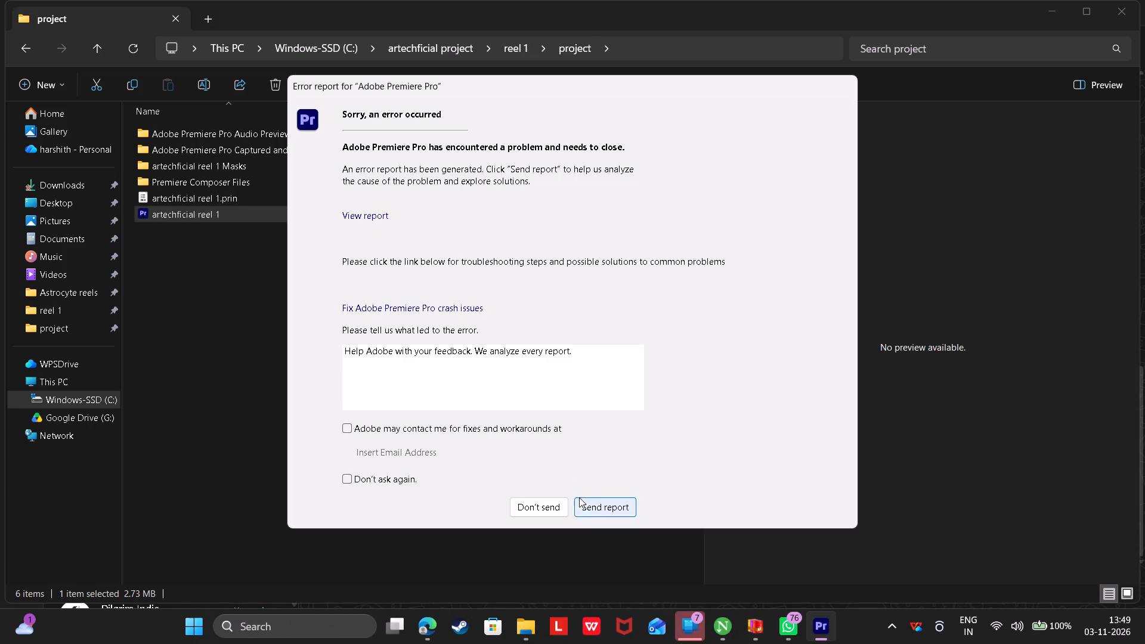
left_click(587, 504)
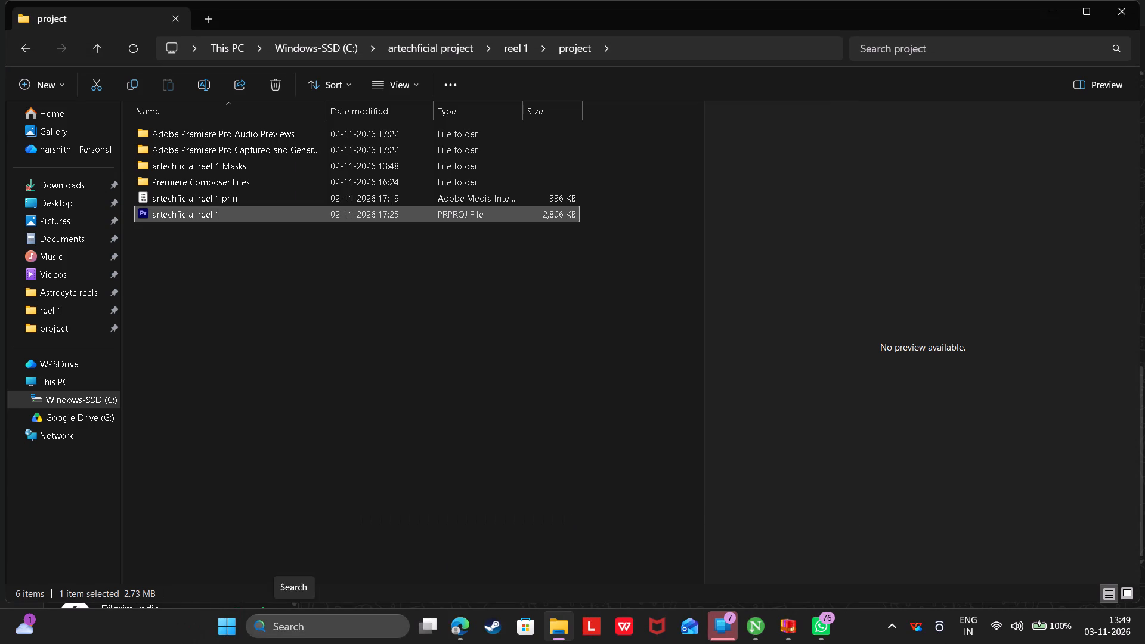
Launch Adobe Premiere and reopen the "artechficial reel 1" project.
left_click(296, 626)
type("pr")
key("Return")
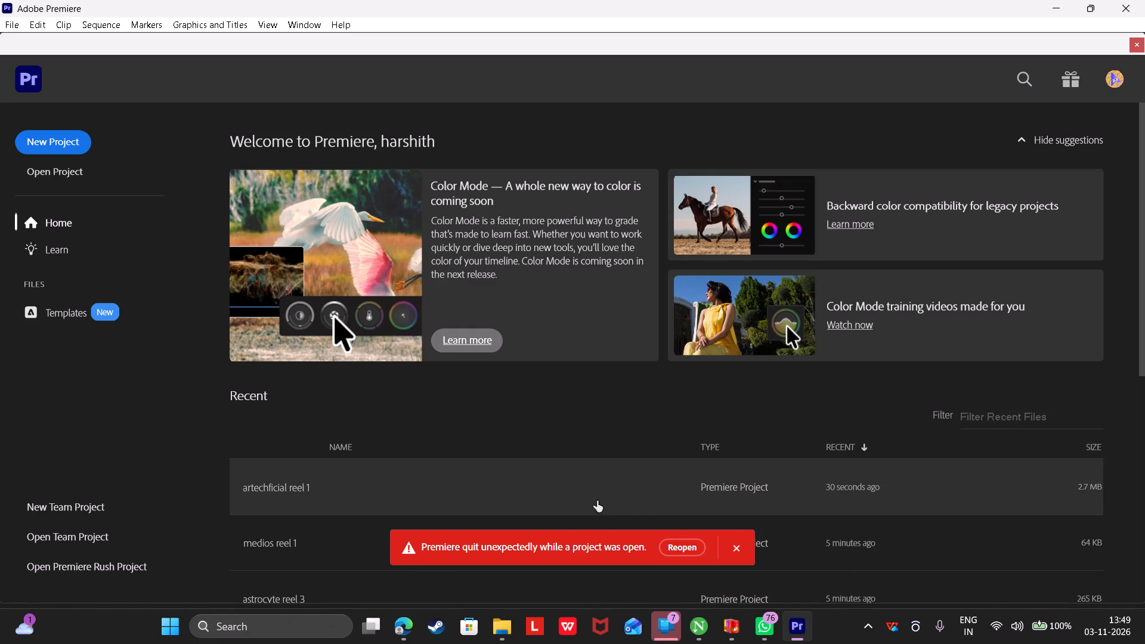
left_click(671, 543)
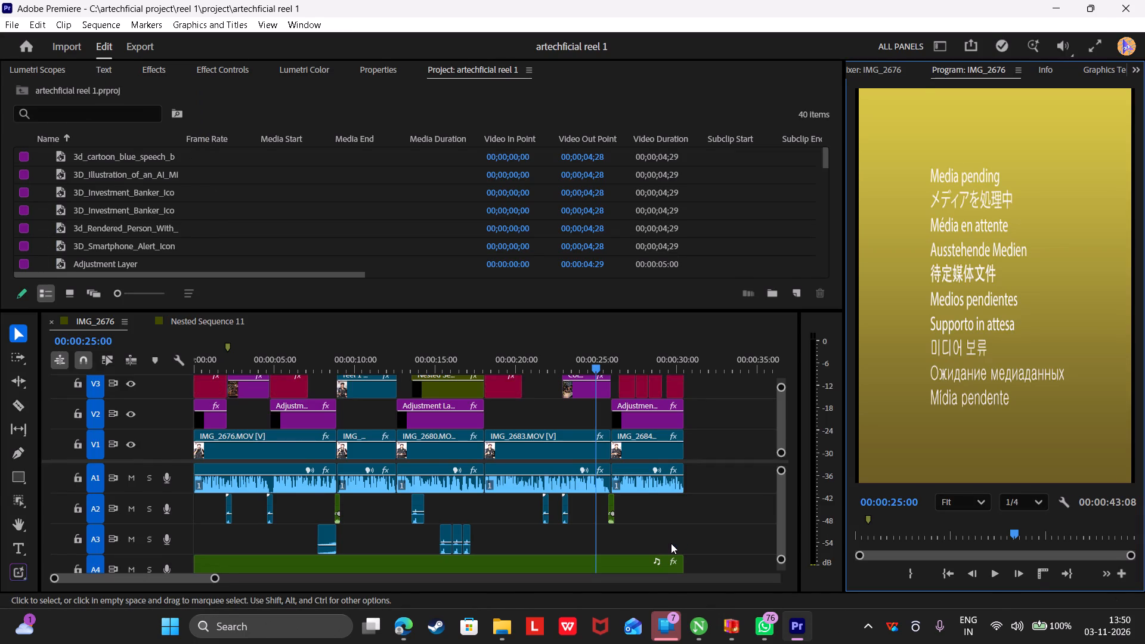
Scrub the IMG_2676 sequence back to its start and on to 00:00:02:25.
left_click(756, 427)
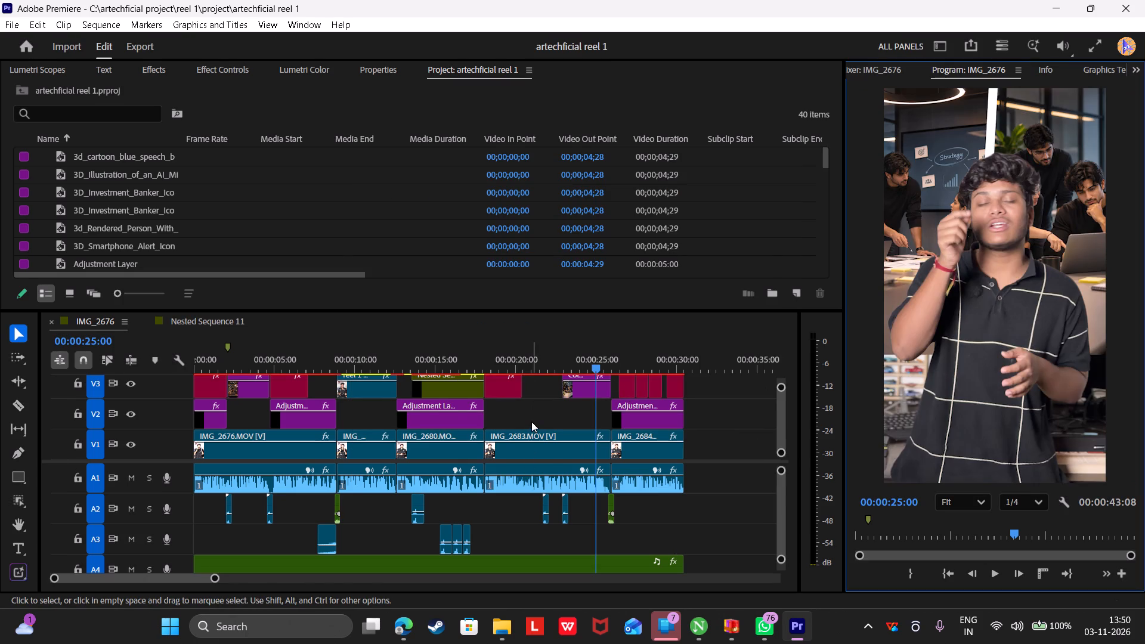
scroll(531, 422, "up", 4, "ctrl")
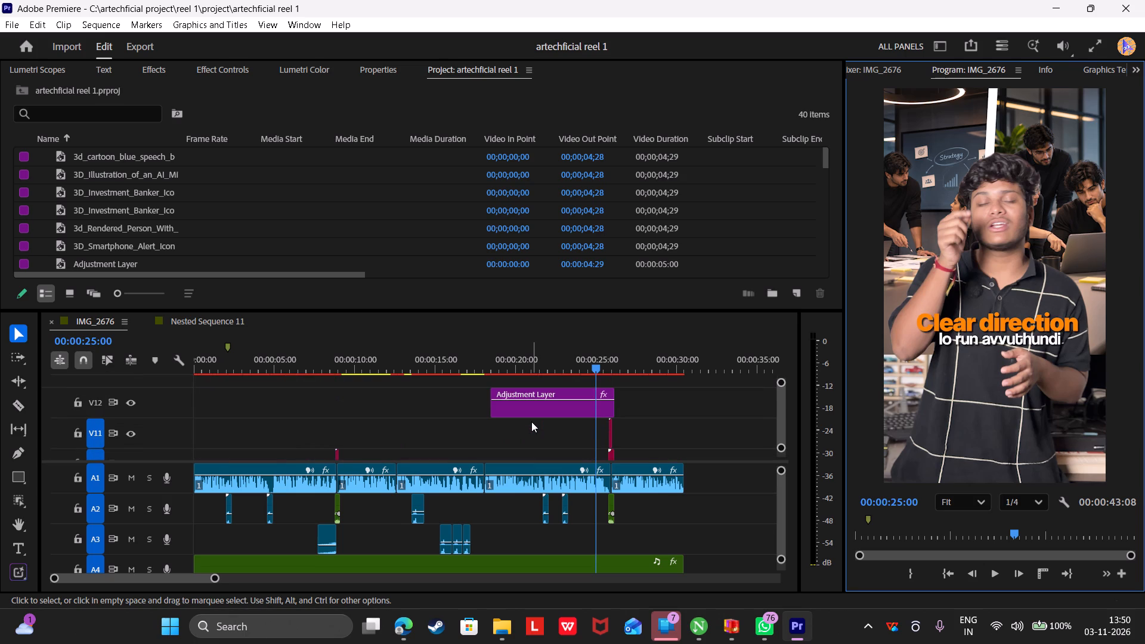
left_click_drag(314, 367, 144, 400)
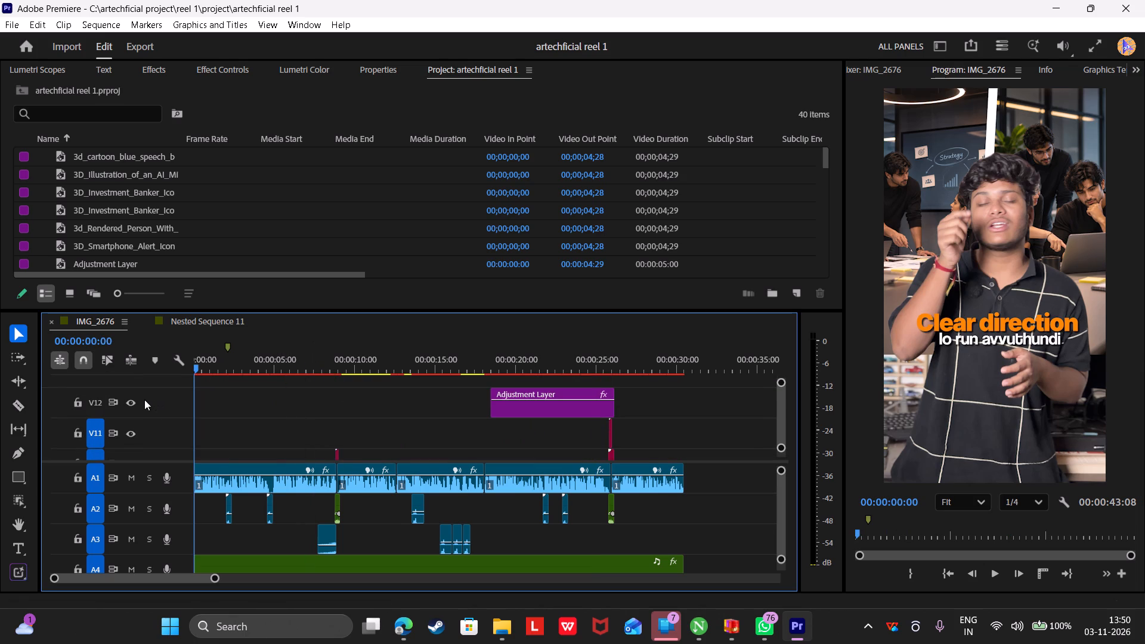
left_click_drag(144, 400, 154, 402)
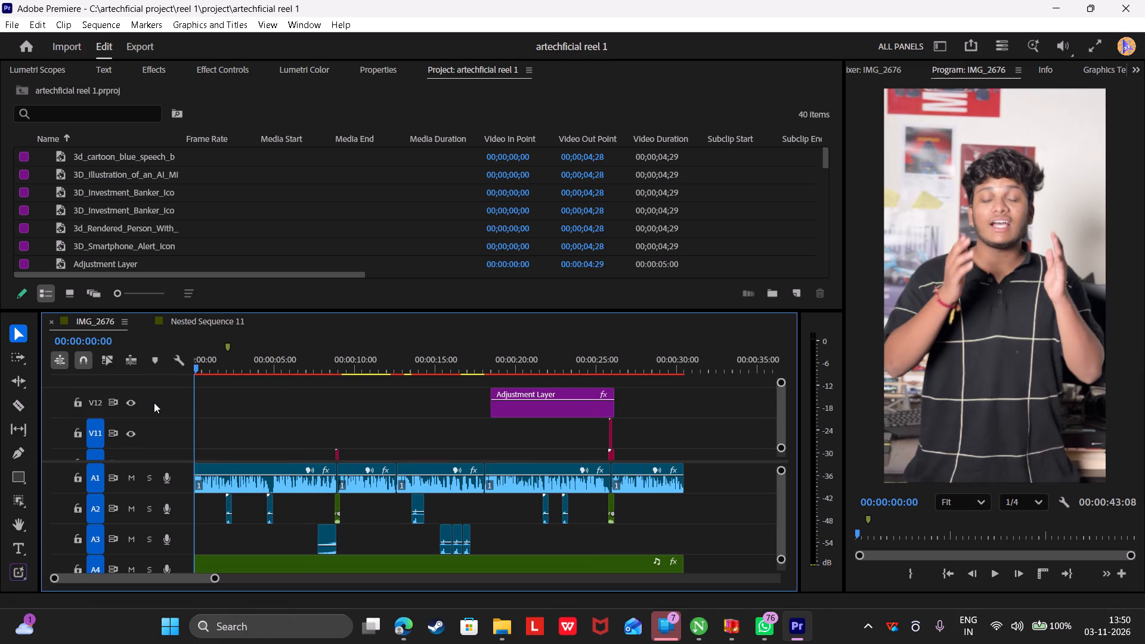
left_click_drag(154, 402, 242, 431)
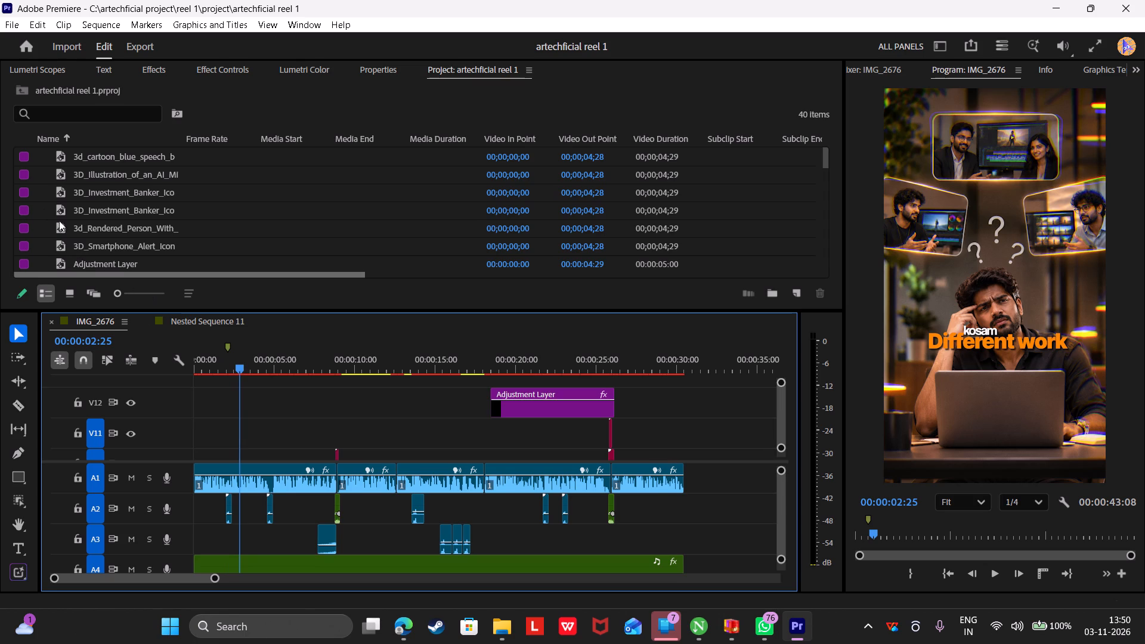
Import the Artechficial logo image, WhatsApp Image 2026-11-03 at 1.47.11 PM, from Downloads into the project.
double_click(36, 205)
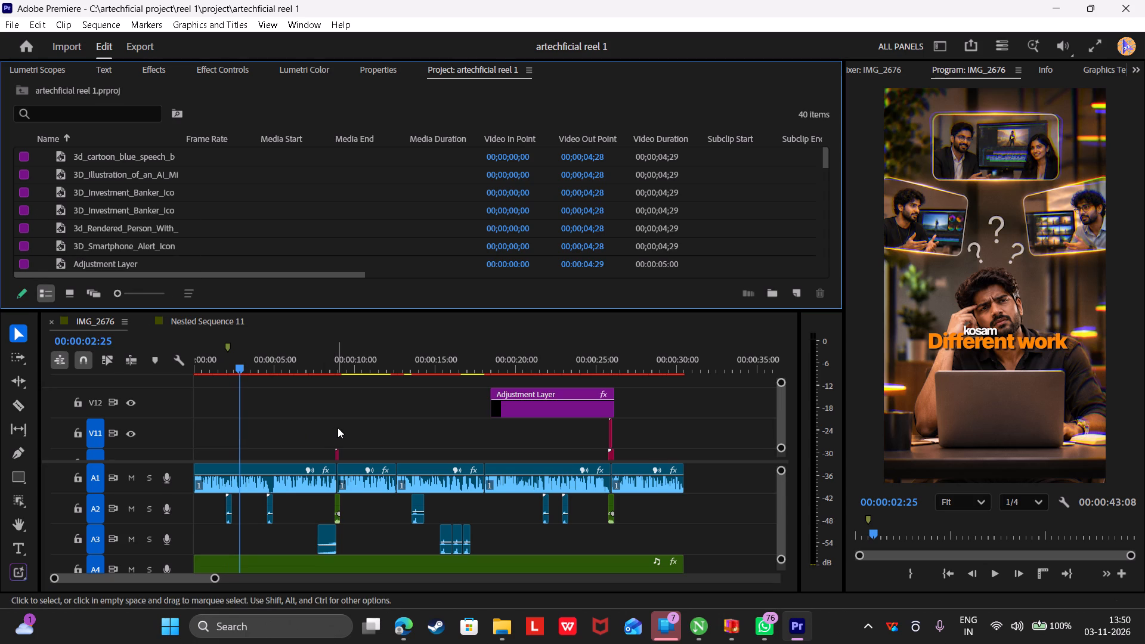
scroll(338, 428, "up", 1, "ctrl")
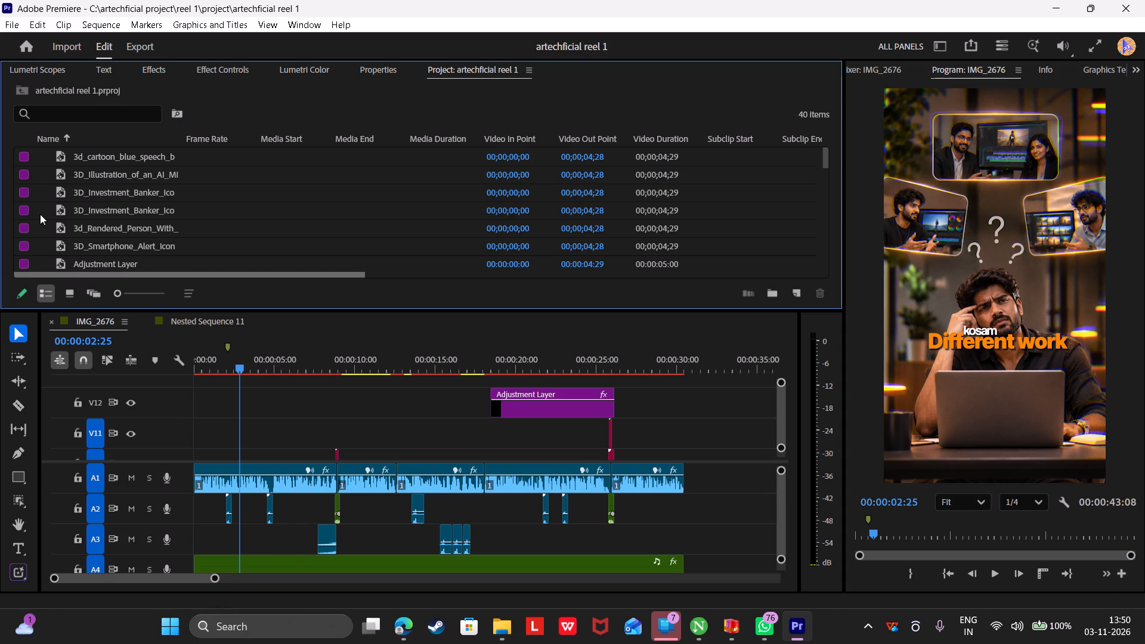
triple_click(40, 213)
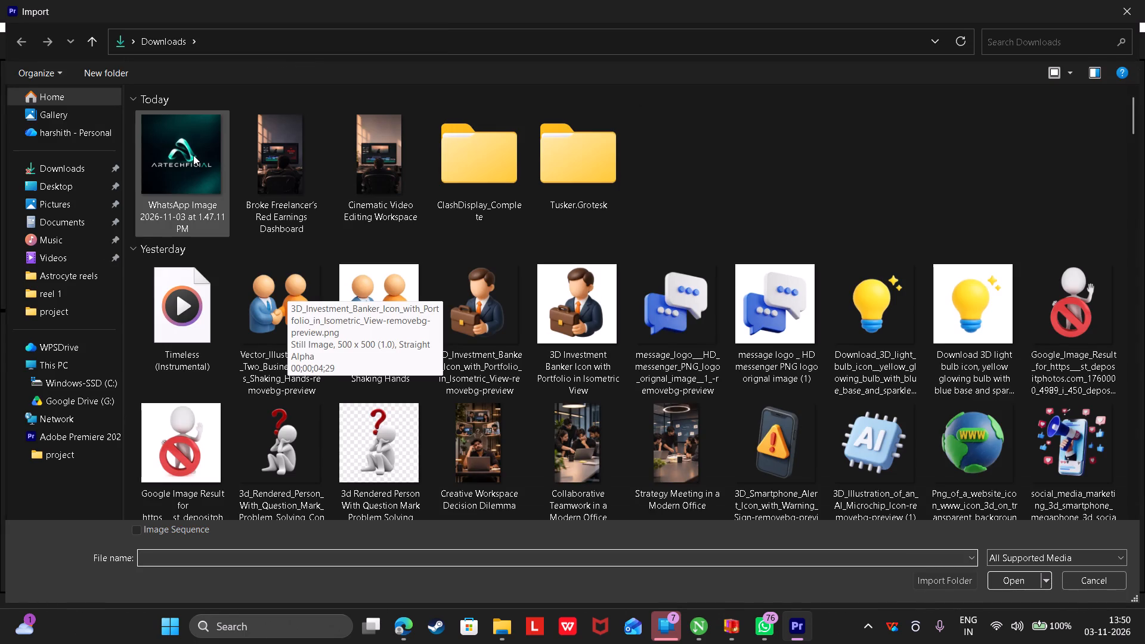
left_click(193, 155)
left_click(1032, 580)
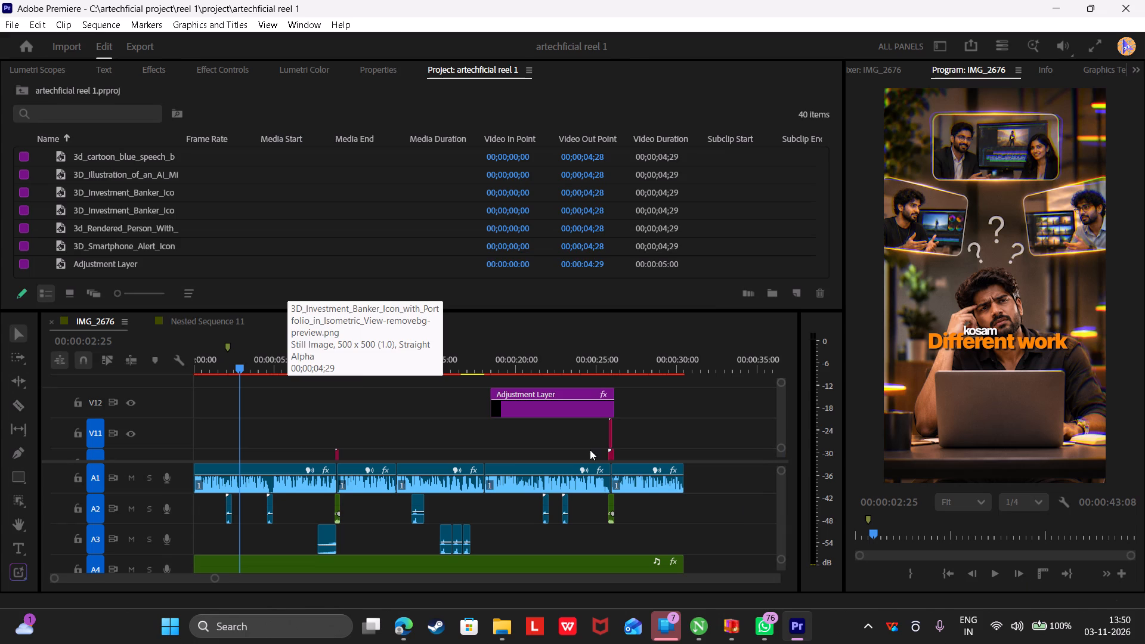
Place the logo image on track V13 at the start of the IMG_2676 sequence and extend it to the end of the footage.
left_click_drag(65, 243, 178, 377)
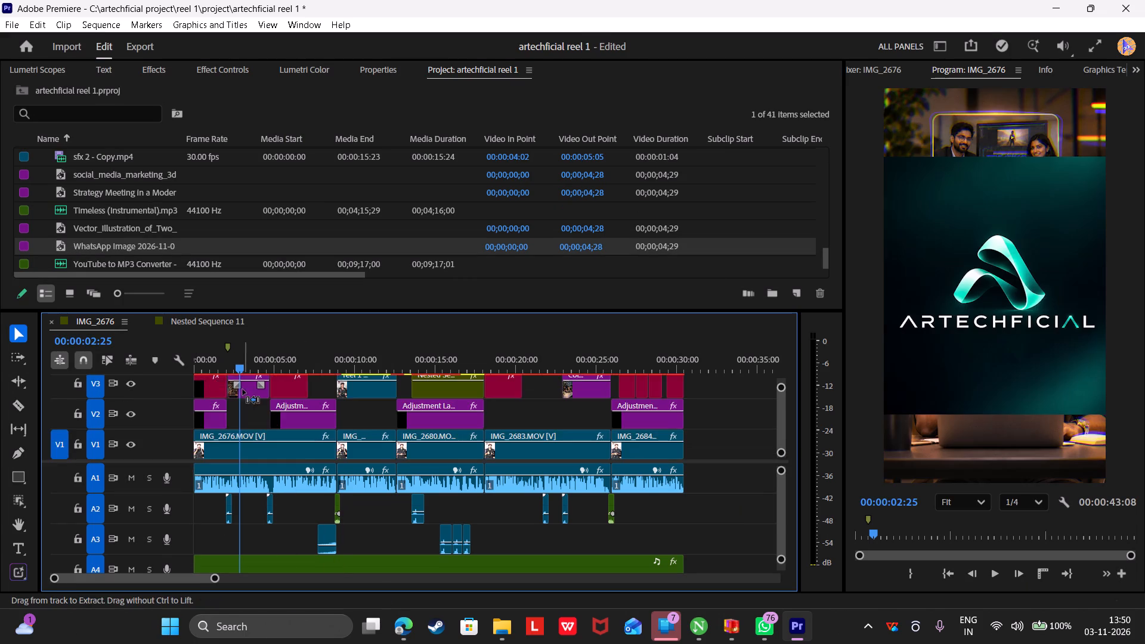
scroll(243, 389, "up", 6, "ctrl")
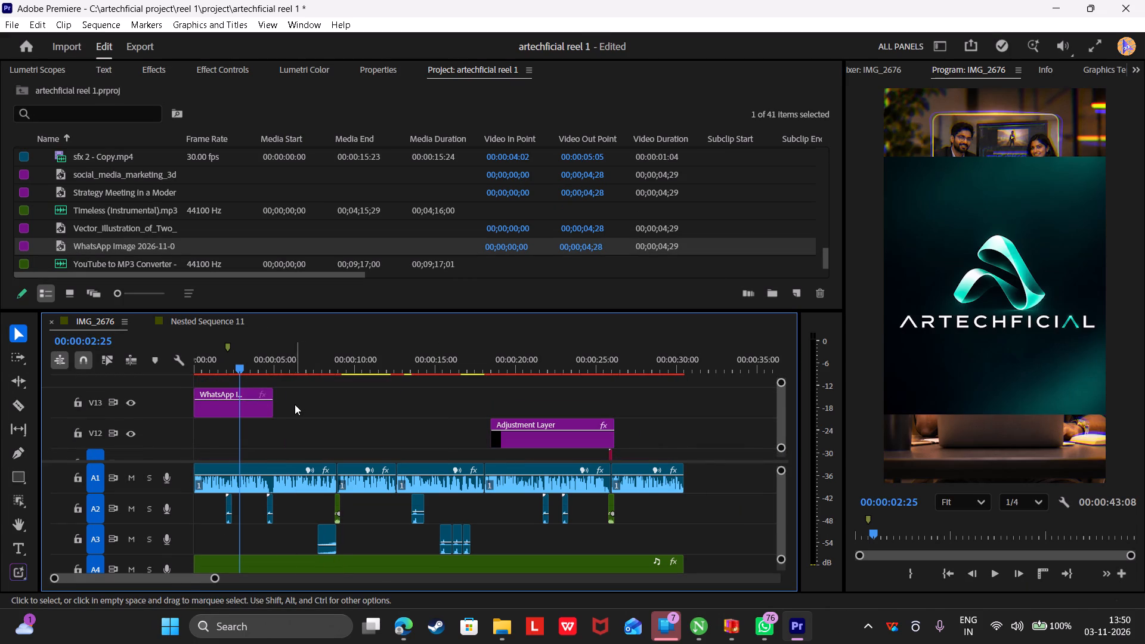
left_click_drag(278, 404, 652, 449)
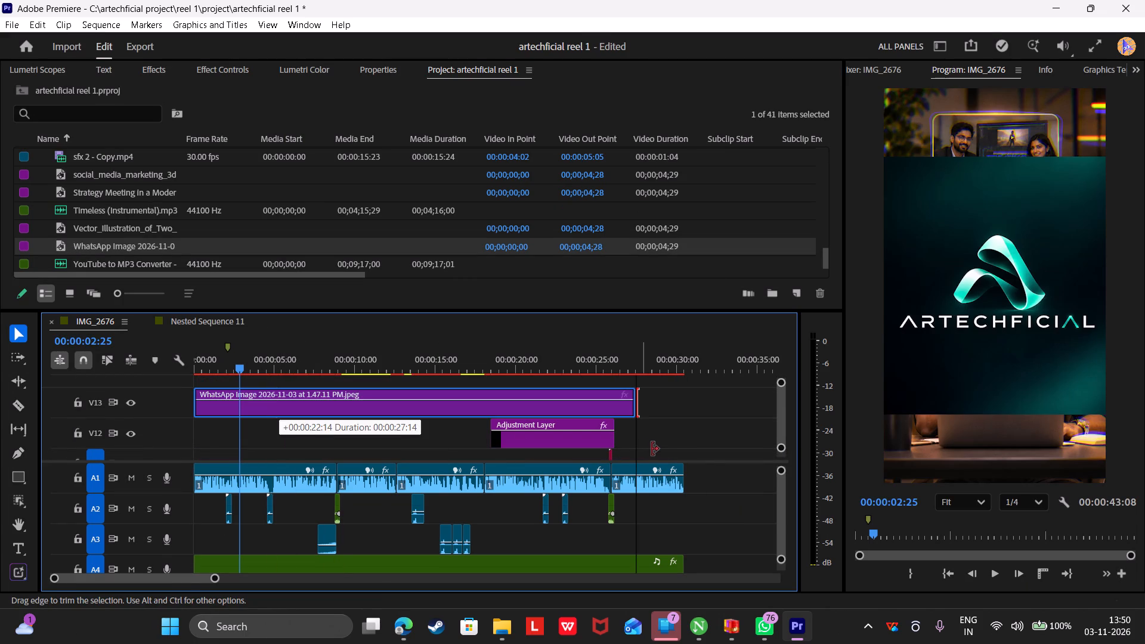
left_click_drag(652, 449, 686, 460)
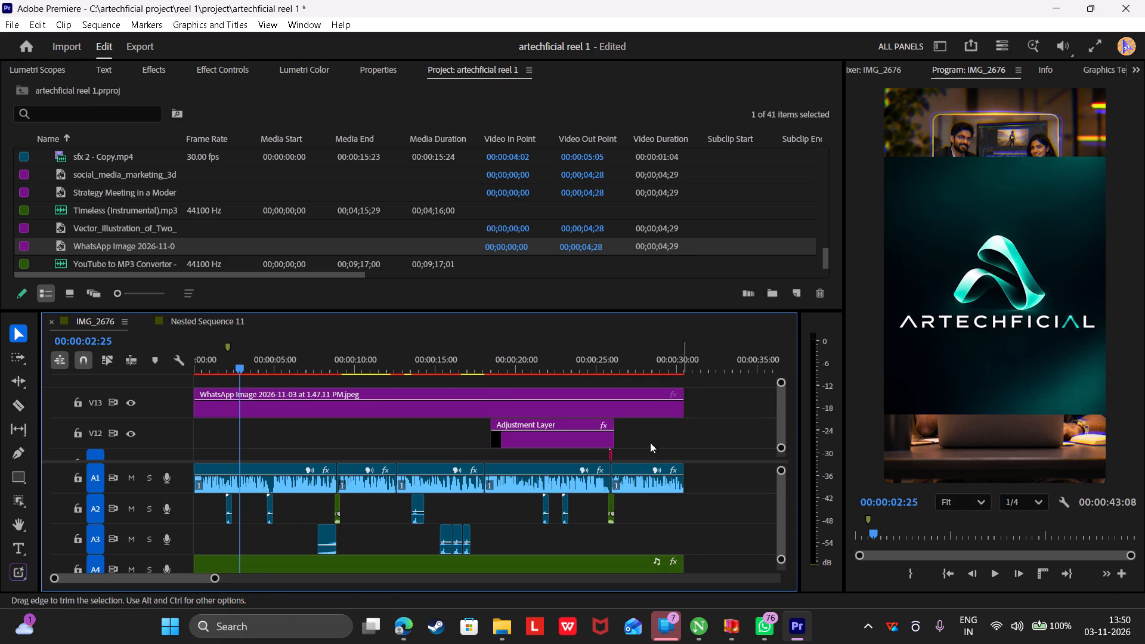
Set the scale of the logo clip on V13 to 58.
left_click(483, 395)
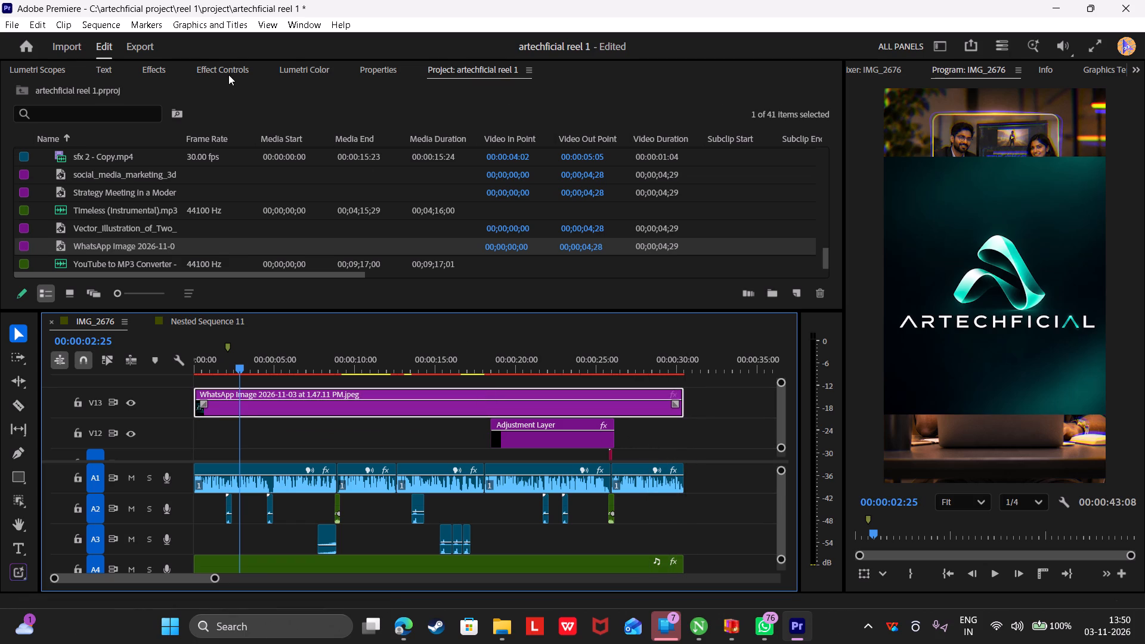
left_click(228, 75)
left_click_drag(219, 179, 195, 179)
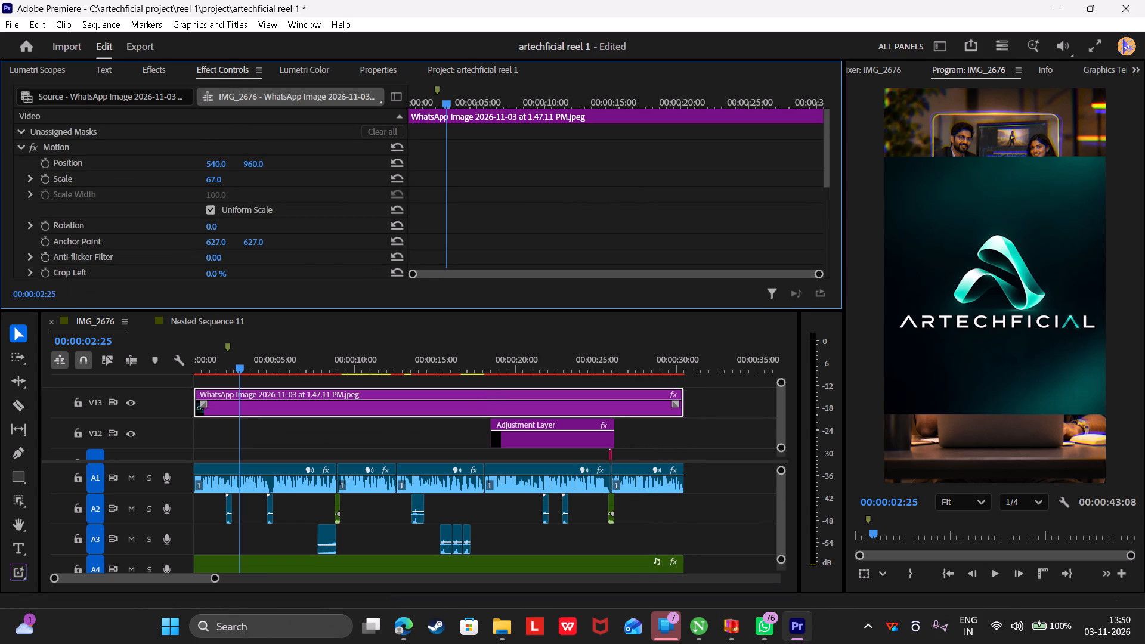
left_click_drag(195, 179, 196, 186)
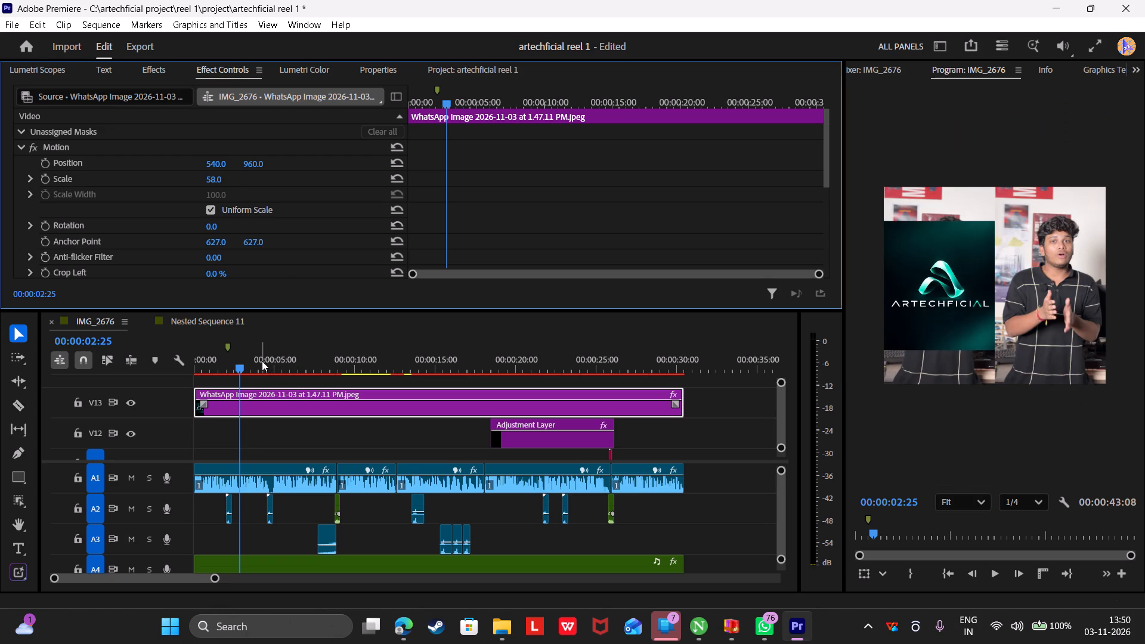
Activate the Ellipse Tool with the logo clip still selected, ready to draw over the logo.
scroll(280, 184, "down", 1)
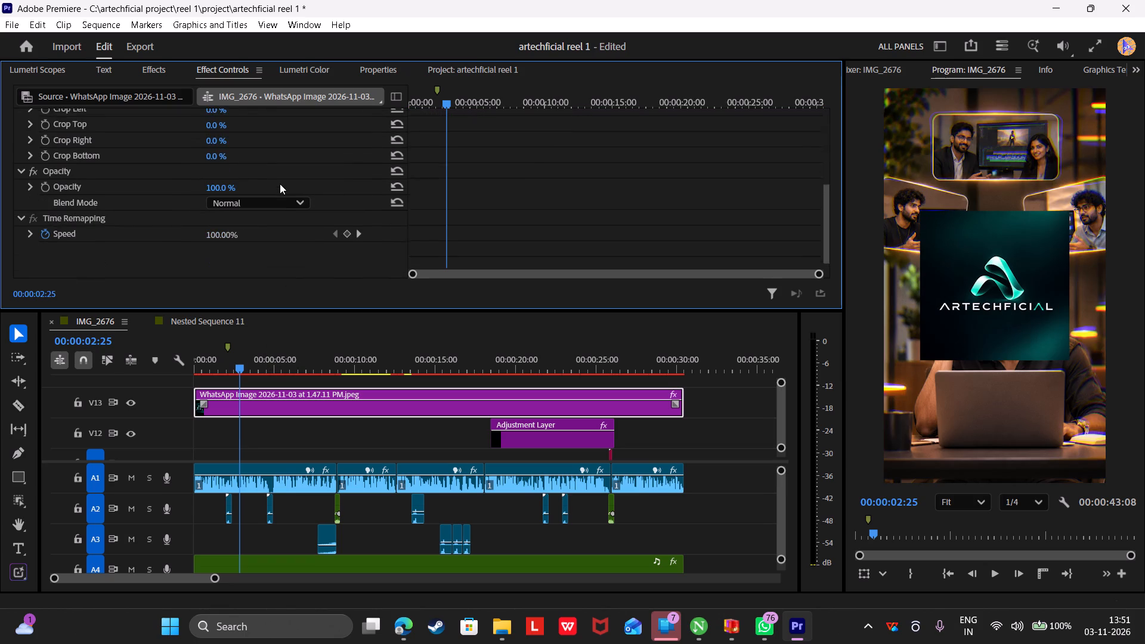
scroll(280, 184, "down", 2)
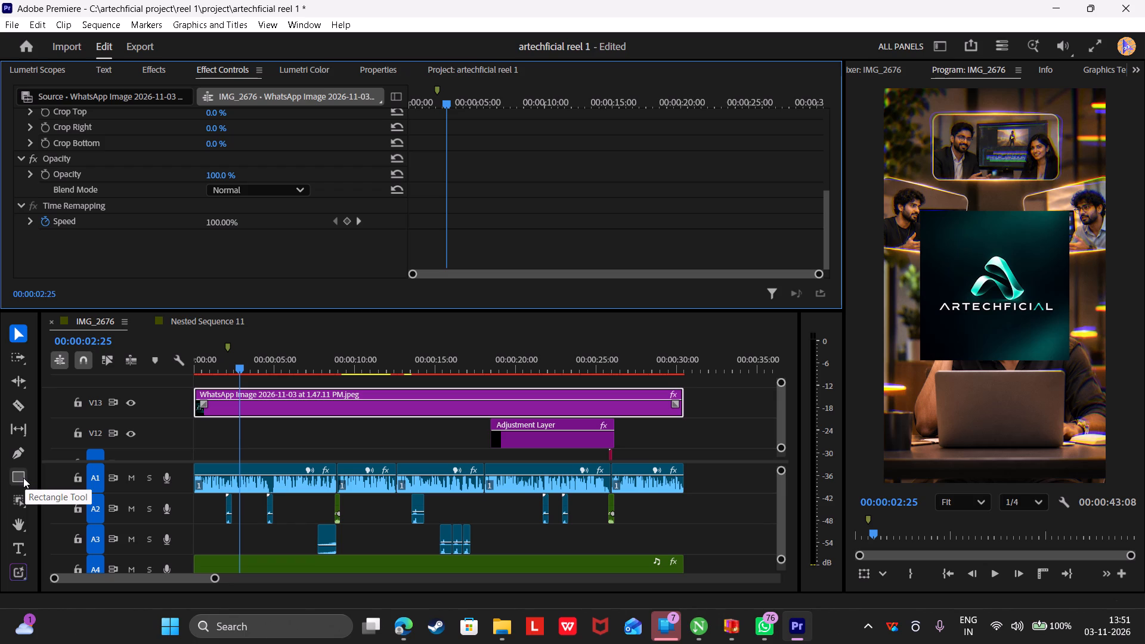
left_click(23, 478)
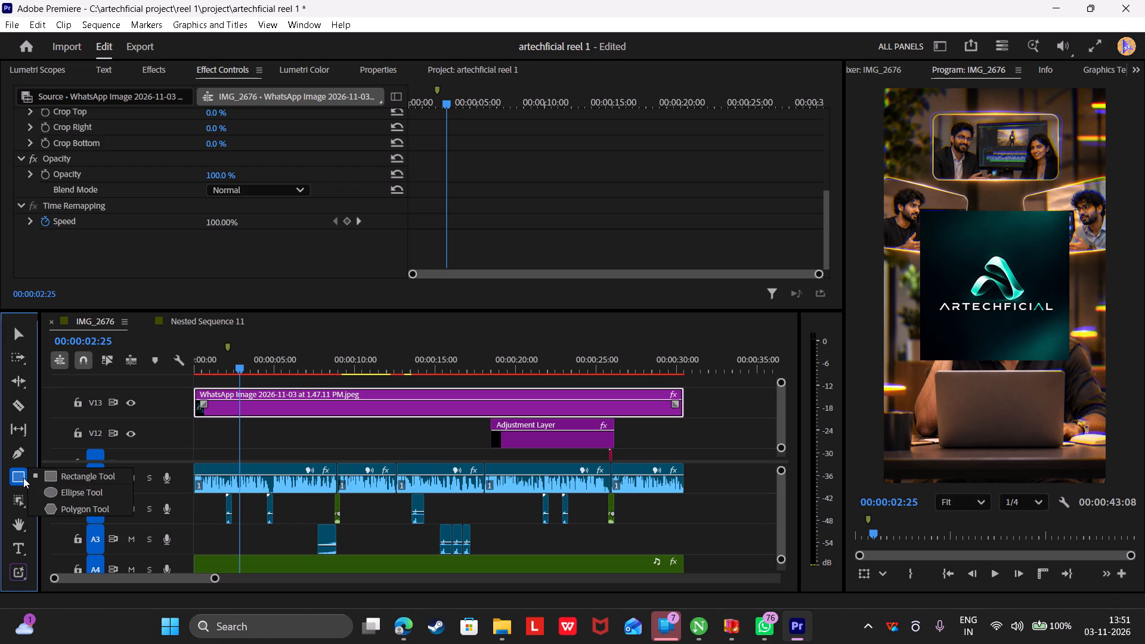
left_click(48, 491)
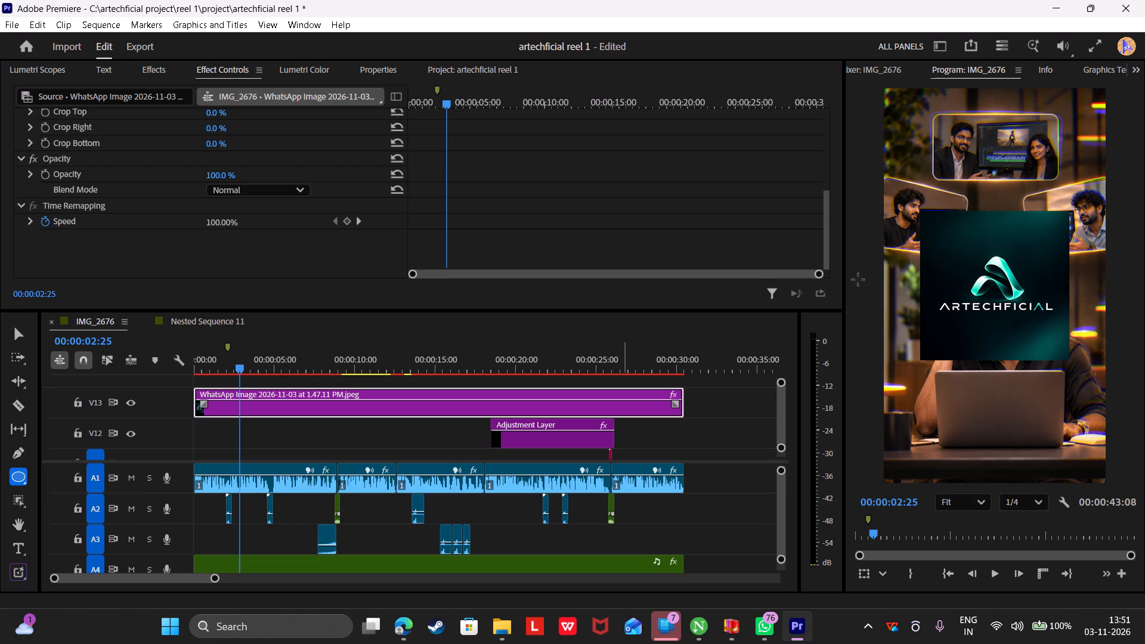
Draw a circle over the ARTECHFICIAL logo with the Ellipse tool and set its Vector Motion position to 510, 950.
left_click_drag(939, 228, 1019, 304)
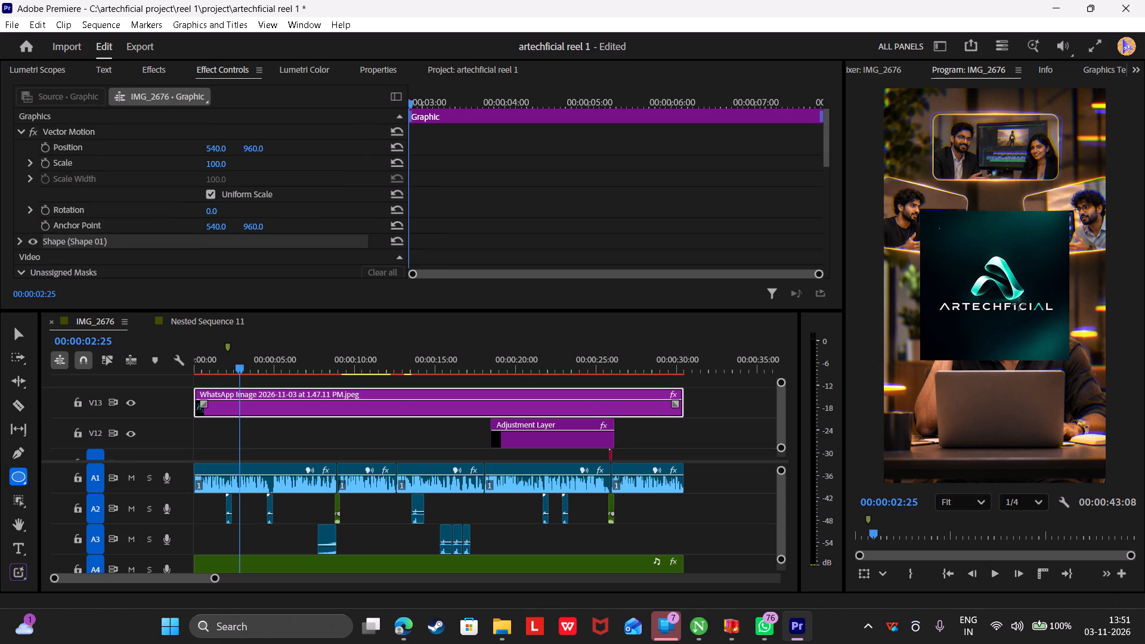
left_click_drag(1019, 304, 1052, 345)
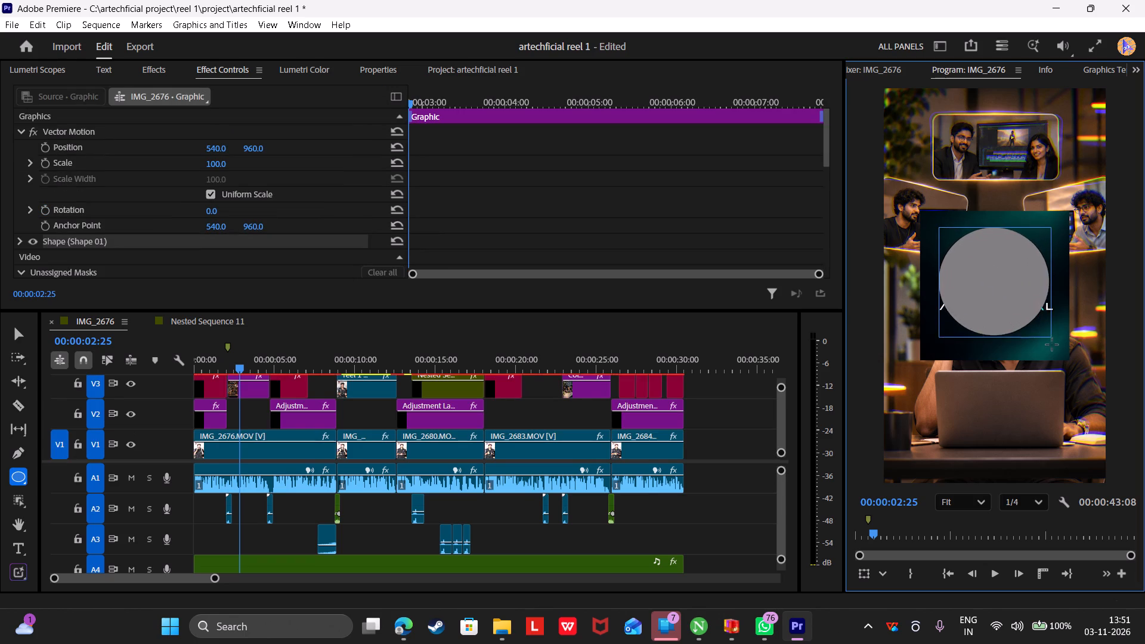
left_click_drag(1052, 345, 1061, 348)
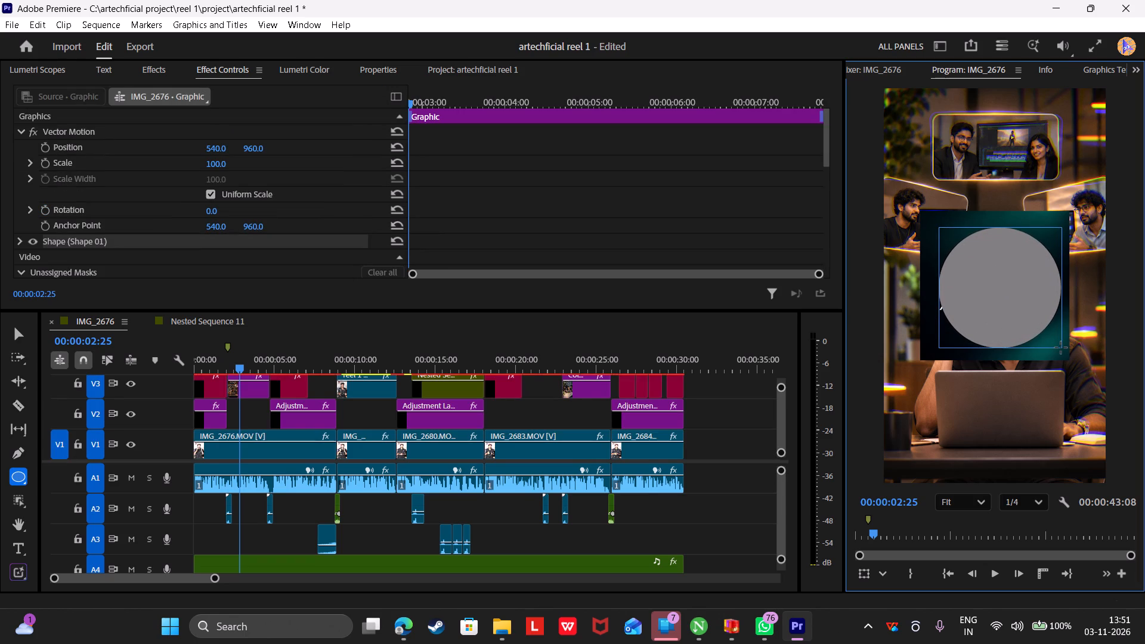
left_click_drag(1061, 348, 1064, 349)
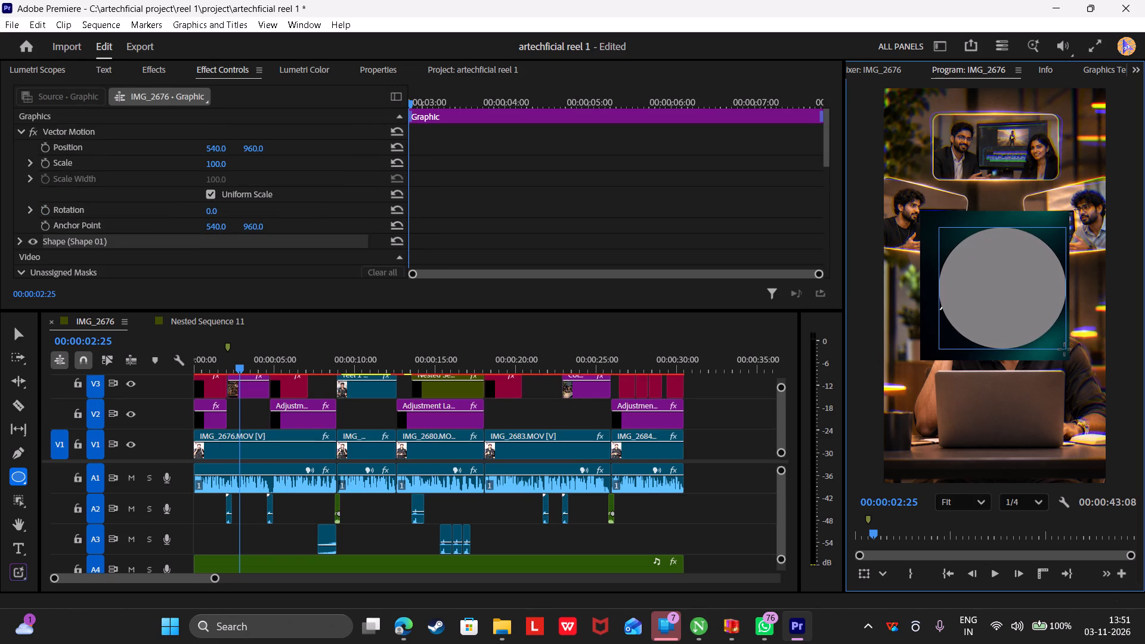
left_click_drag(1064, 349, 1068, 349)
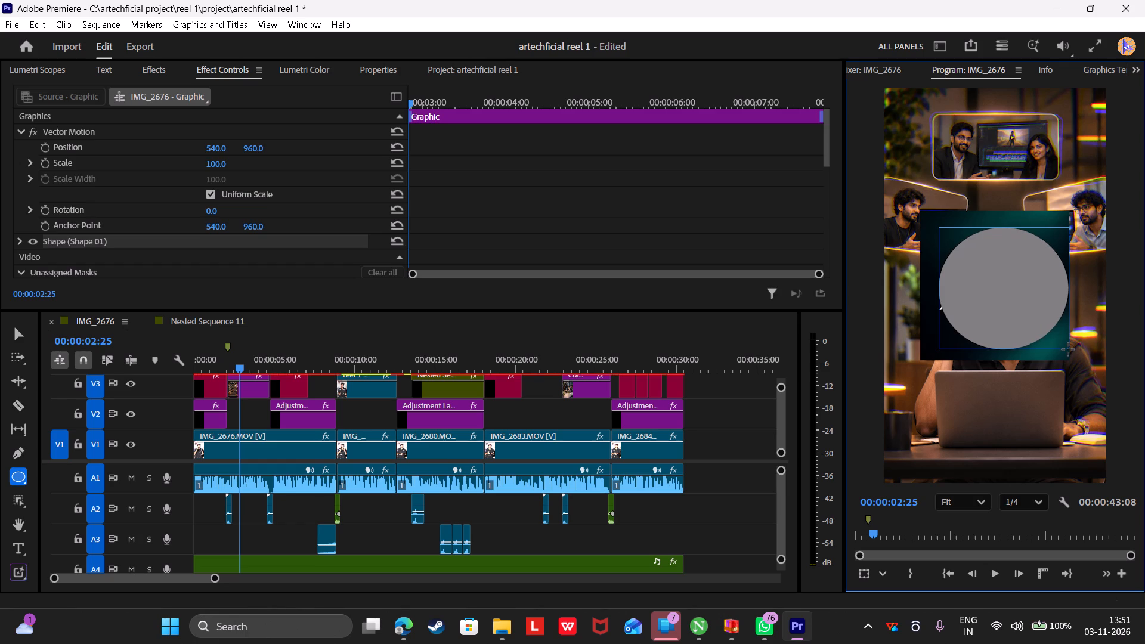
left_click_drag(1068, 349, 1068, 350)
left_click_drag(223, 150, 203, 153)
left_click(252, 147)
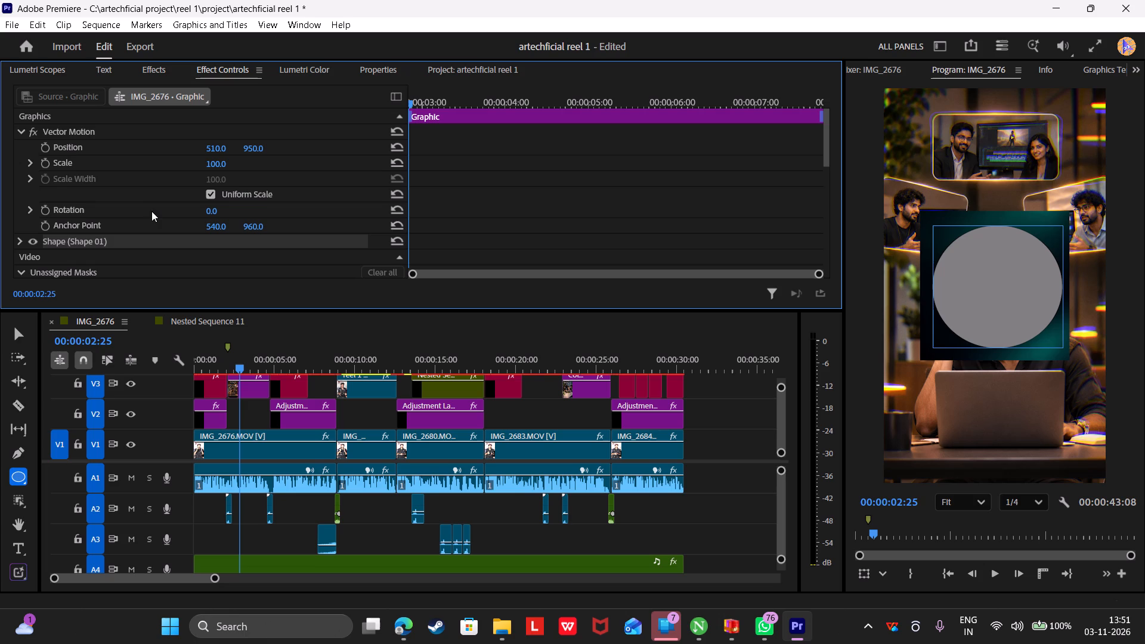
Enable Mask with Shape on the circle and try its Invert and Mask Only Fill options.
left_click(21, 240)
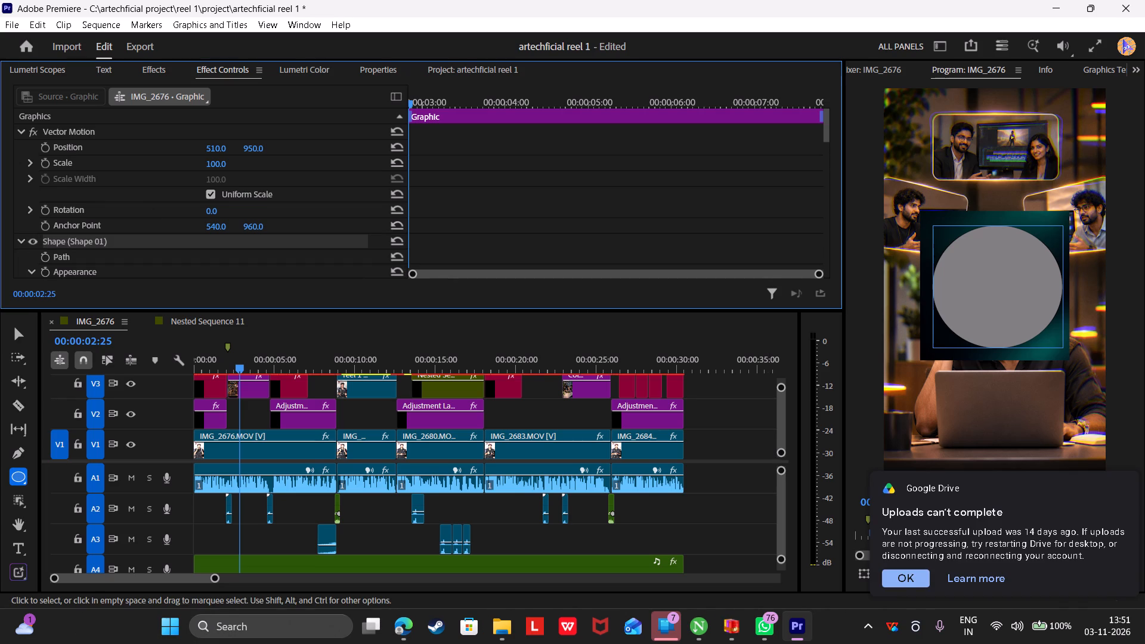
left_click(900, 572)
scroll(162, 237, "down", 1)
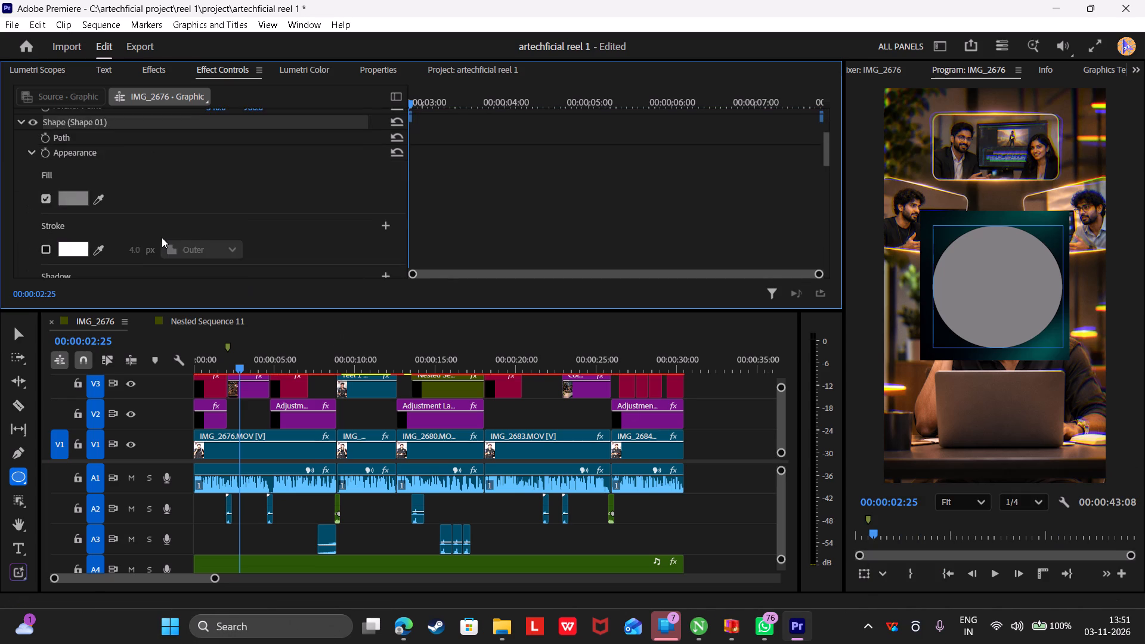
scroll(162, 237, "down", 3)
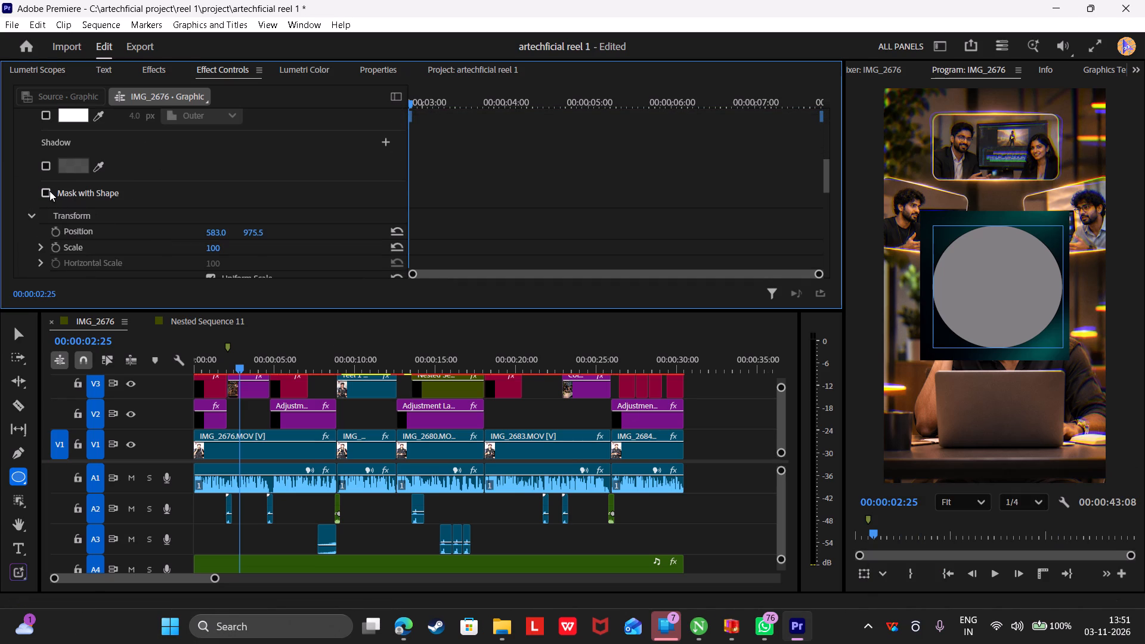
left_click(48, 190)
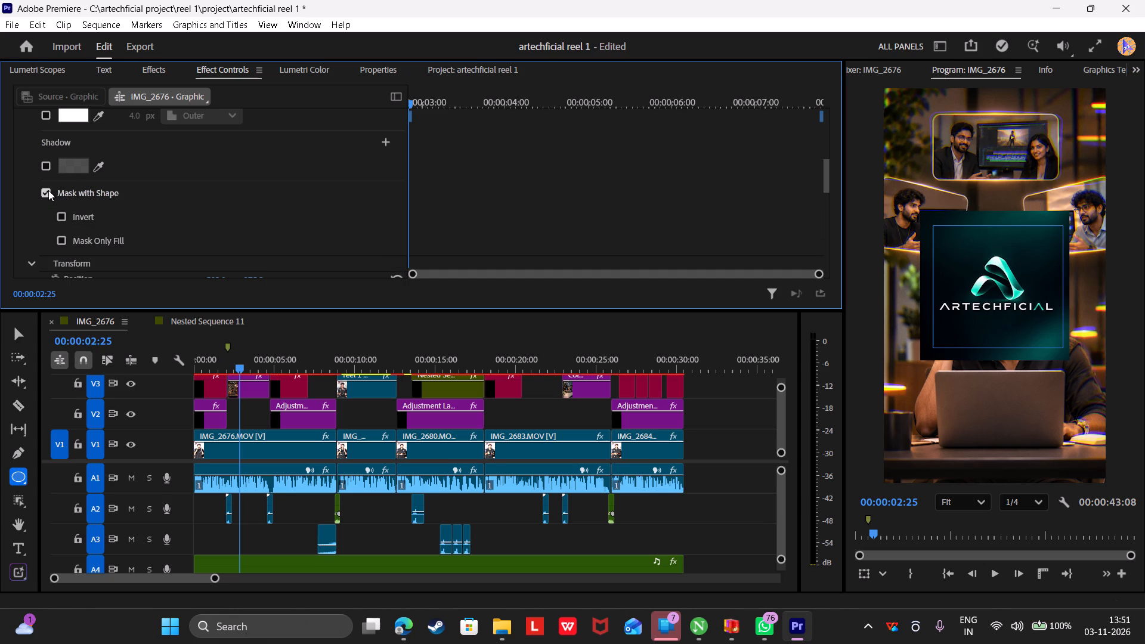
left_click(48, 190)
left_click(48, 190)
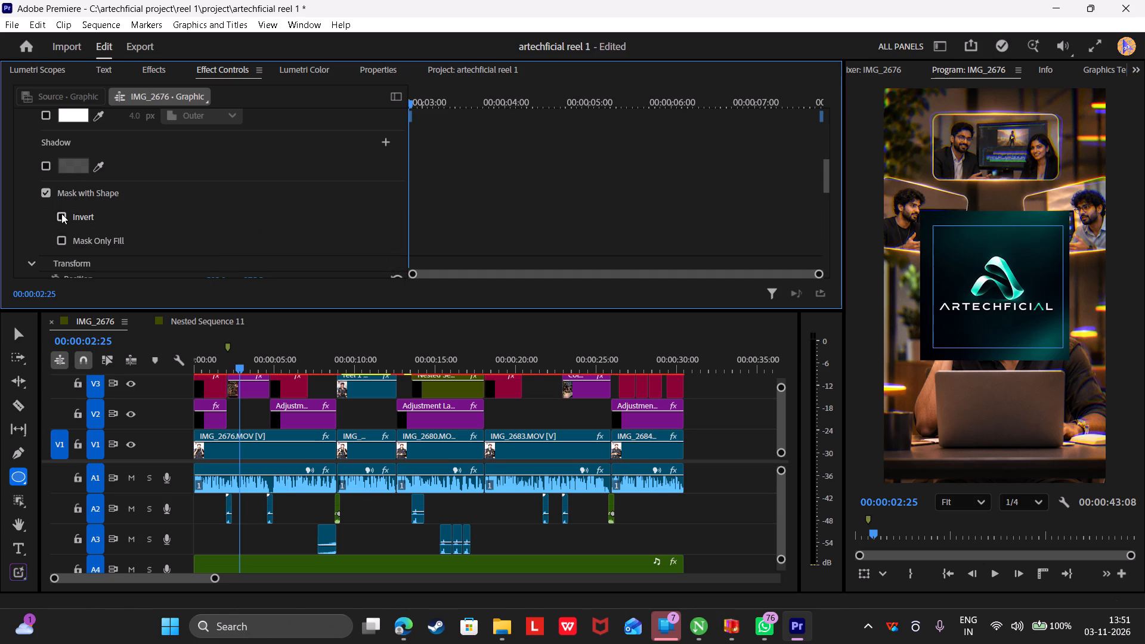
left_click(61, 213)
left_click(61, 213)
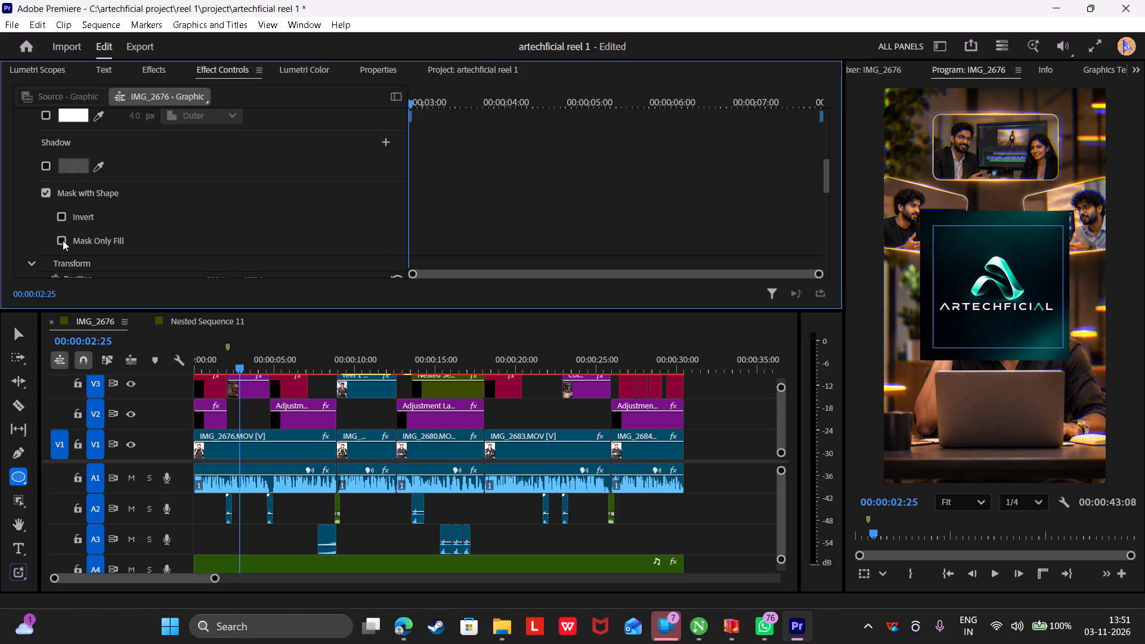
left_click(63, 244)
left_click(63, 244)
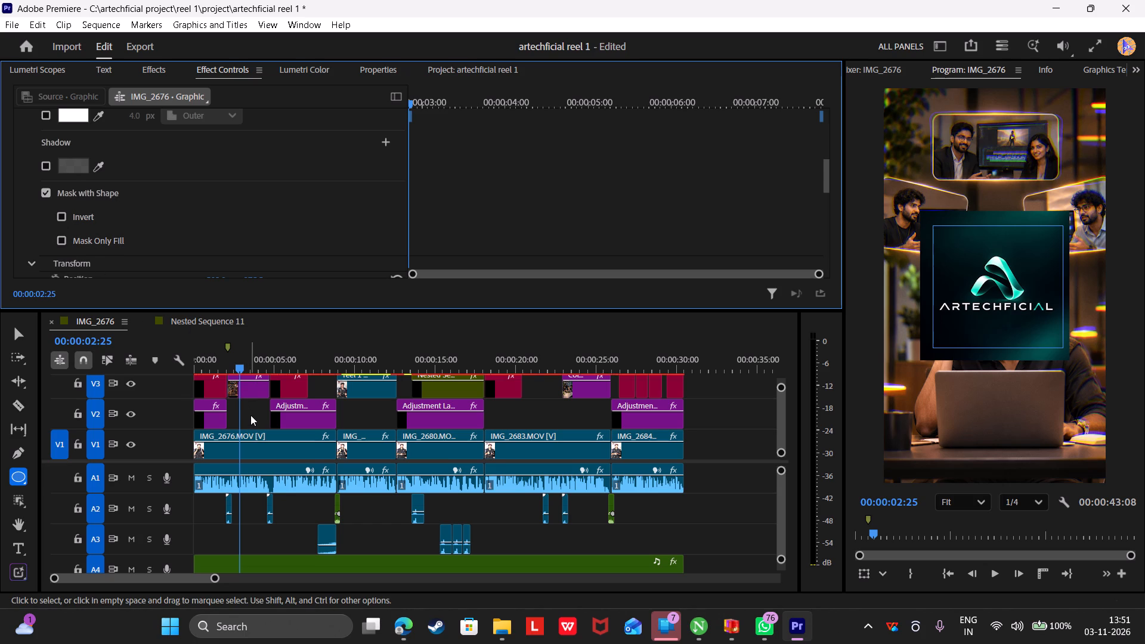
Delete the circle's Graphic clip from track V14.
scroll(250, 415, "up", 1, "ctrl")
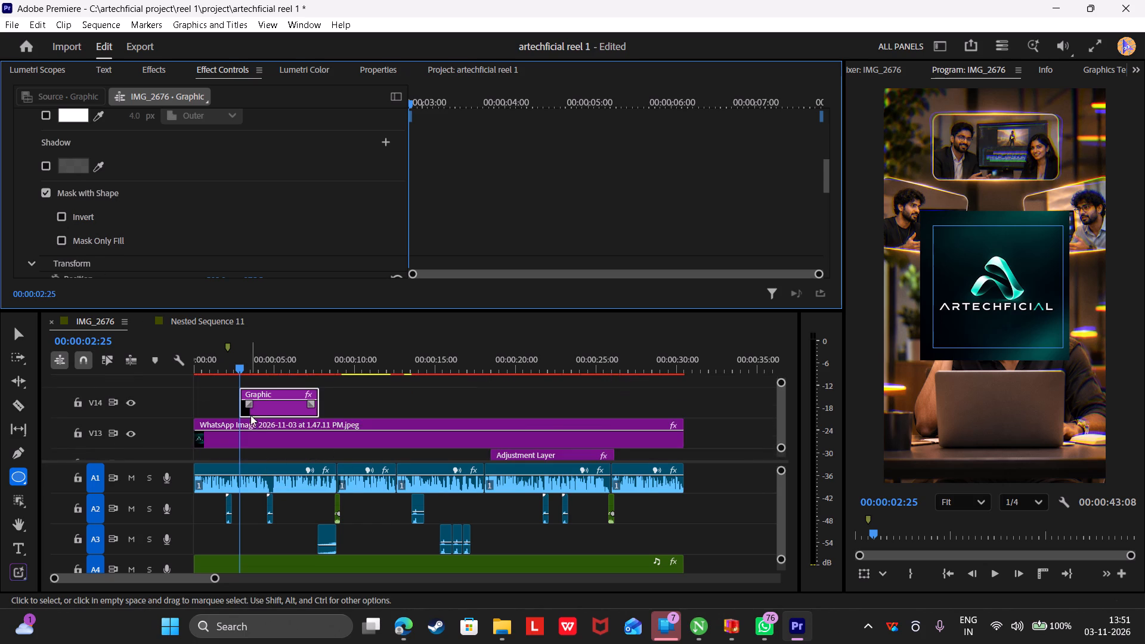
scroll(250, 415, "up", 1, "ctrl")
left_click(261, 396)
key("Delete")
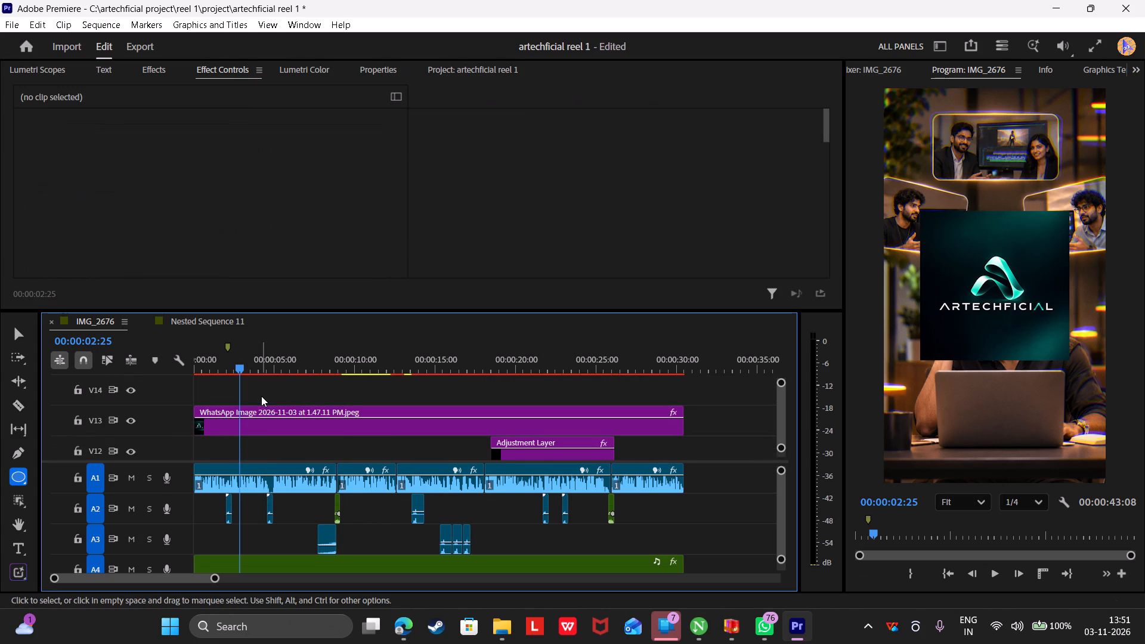
Draw a new circle over the ARTECHFICIAL logo with the Ellipse tool and move it to sit roughly centred on the logo image.
left_click(242, 429)
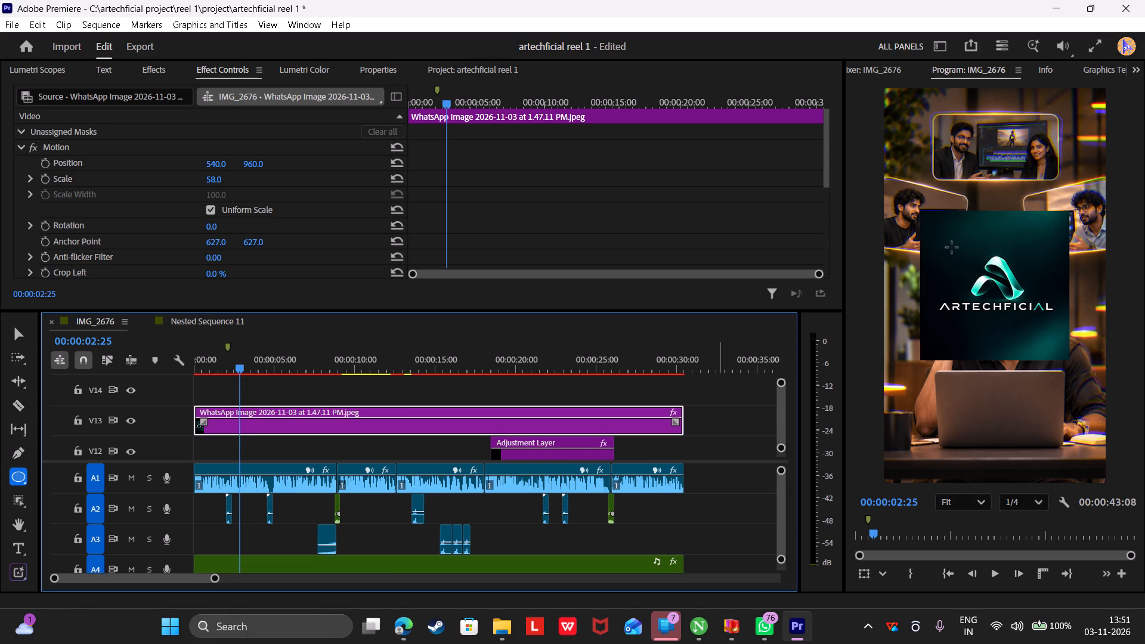
left_click_drag(939, 234, 966, 256, "shift")
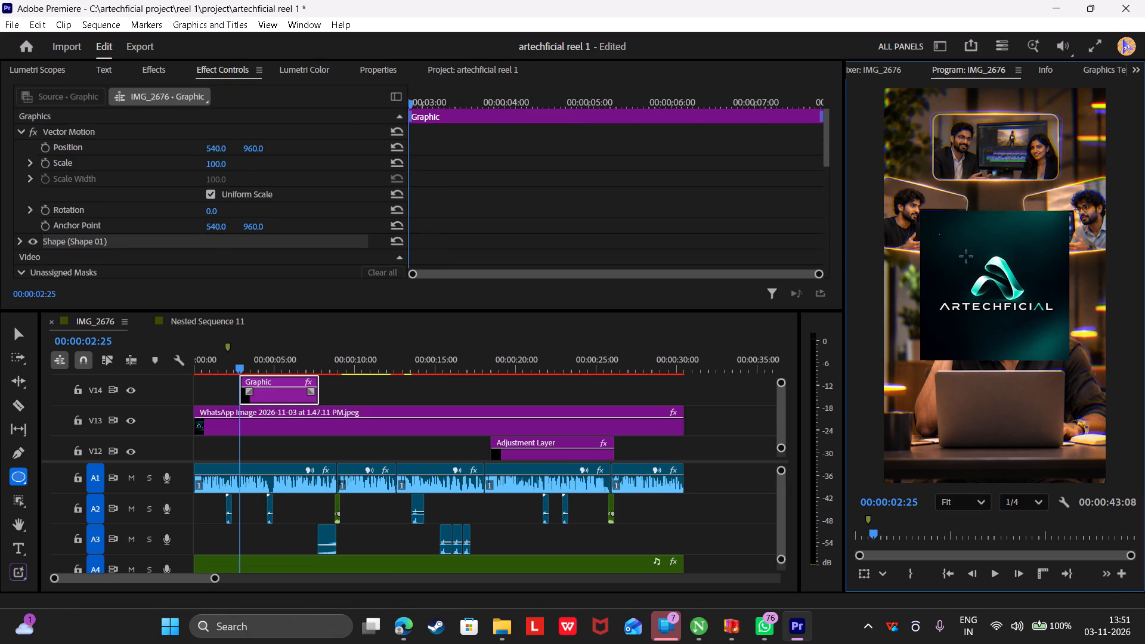
left_click_drag(966, 256, 1072, 347, "shift")
key("v")
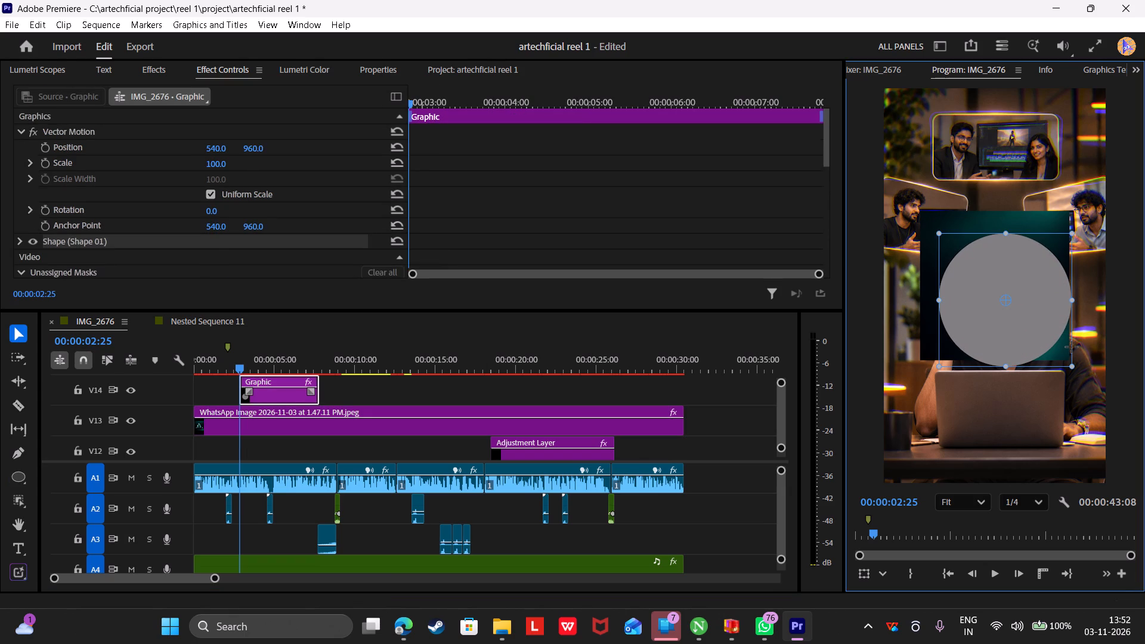
left_click_drag(1035, 342, 1025, 331)
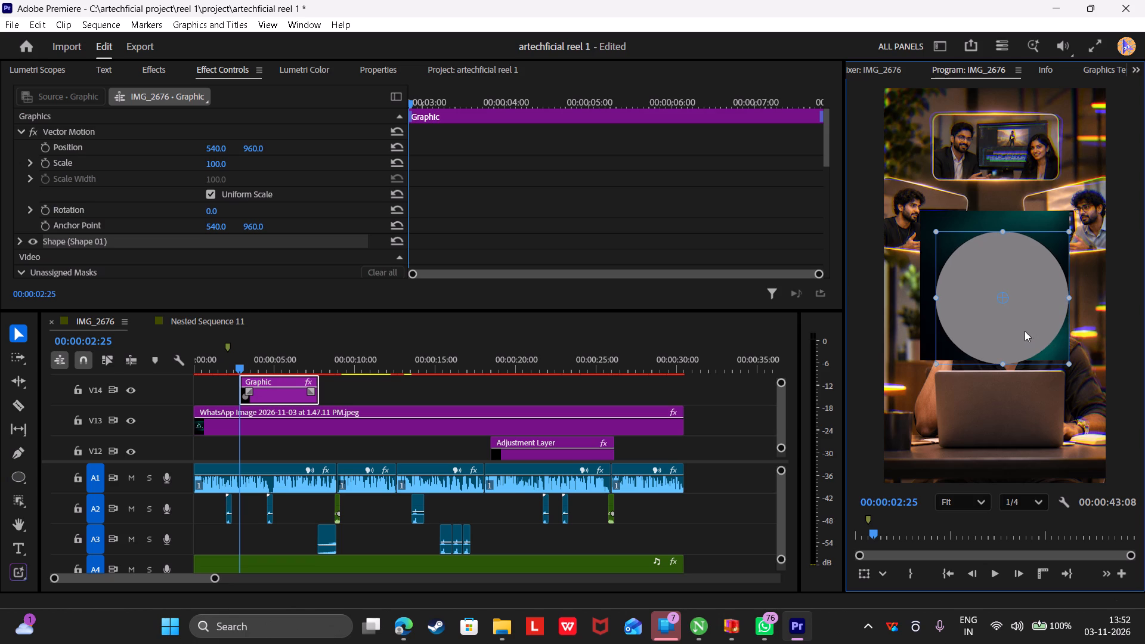
left_click_drag(1025, 331, 1027, 331)
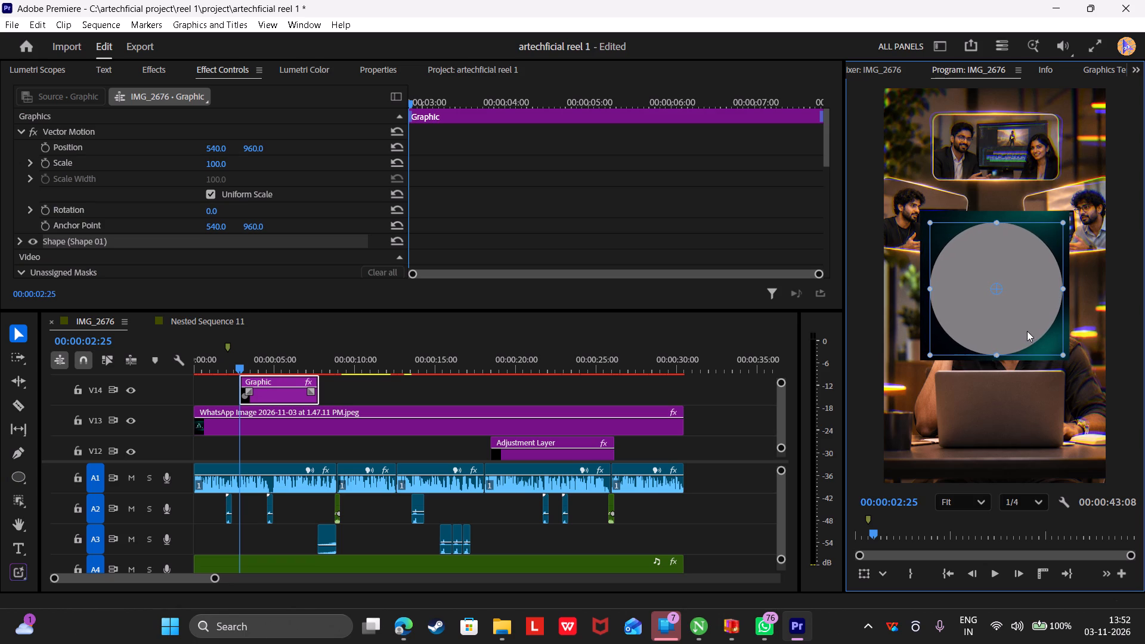
left_click_drag(1027, 331, 1026, 331)
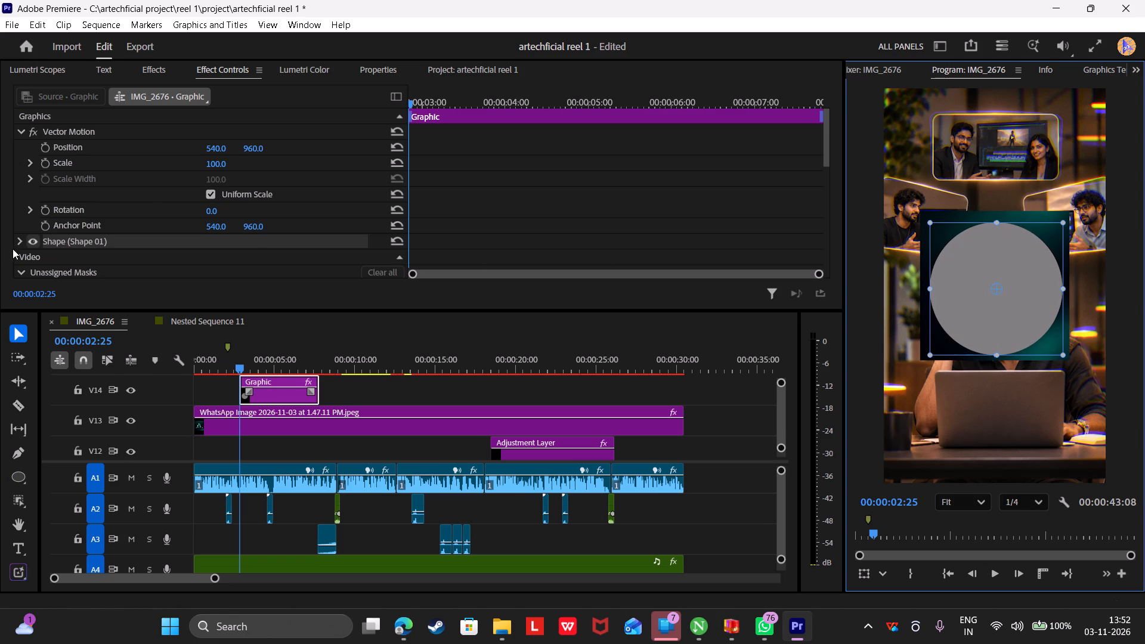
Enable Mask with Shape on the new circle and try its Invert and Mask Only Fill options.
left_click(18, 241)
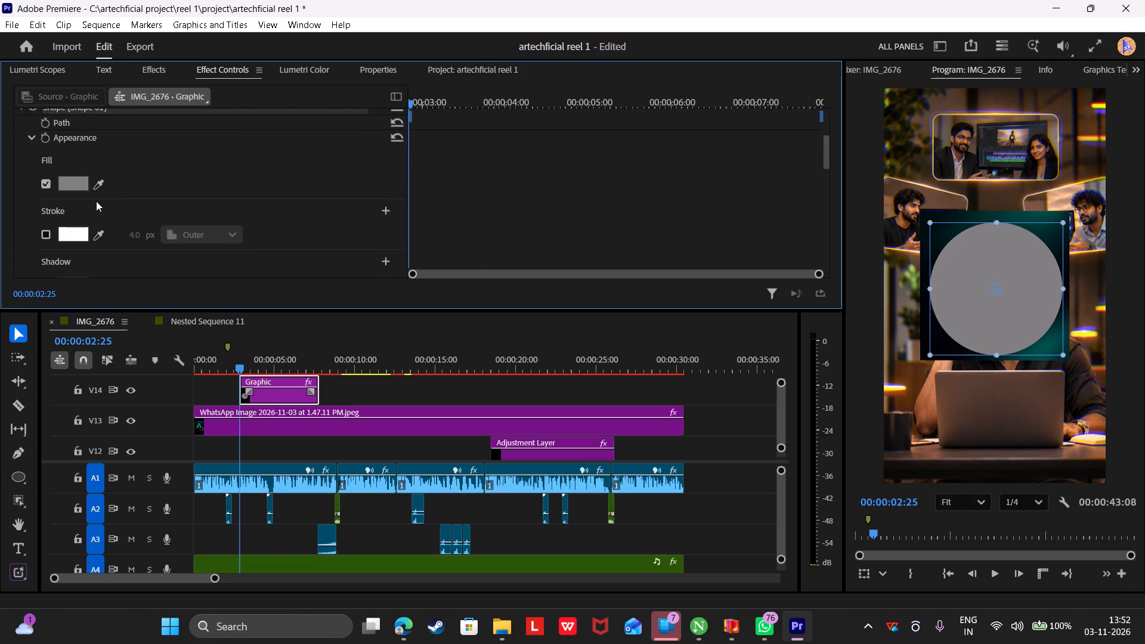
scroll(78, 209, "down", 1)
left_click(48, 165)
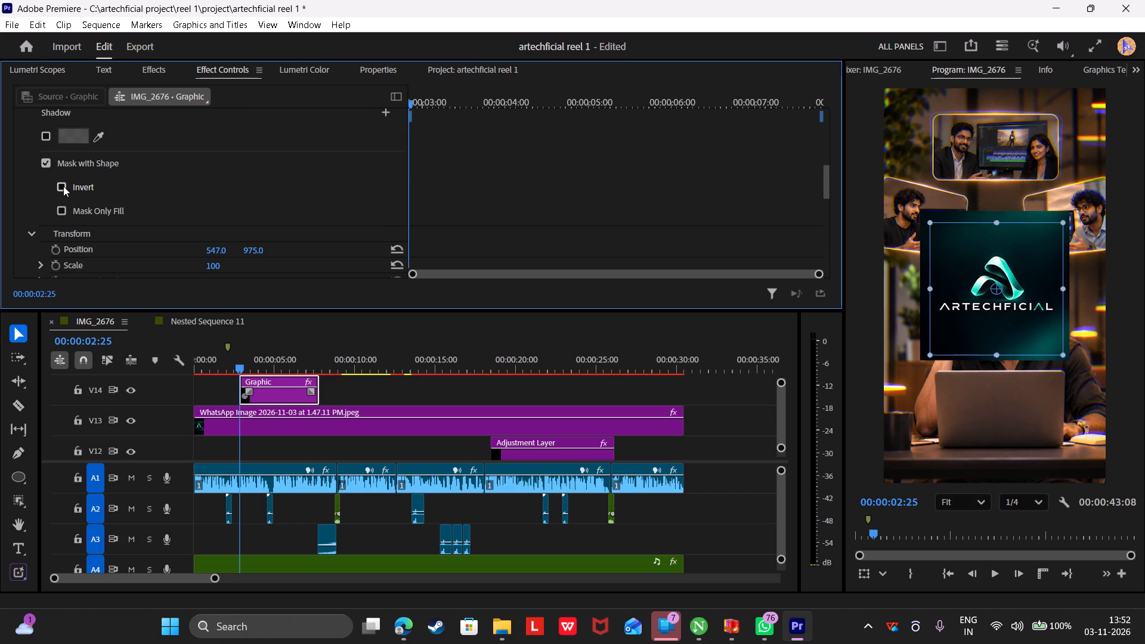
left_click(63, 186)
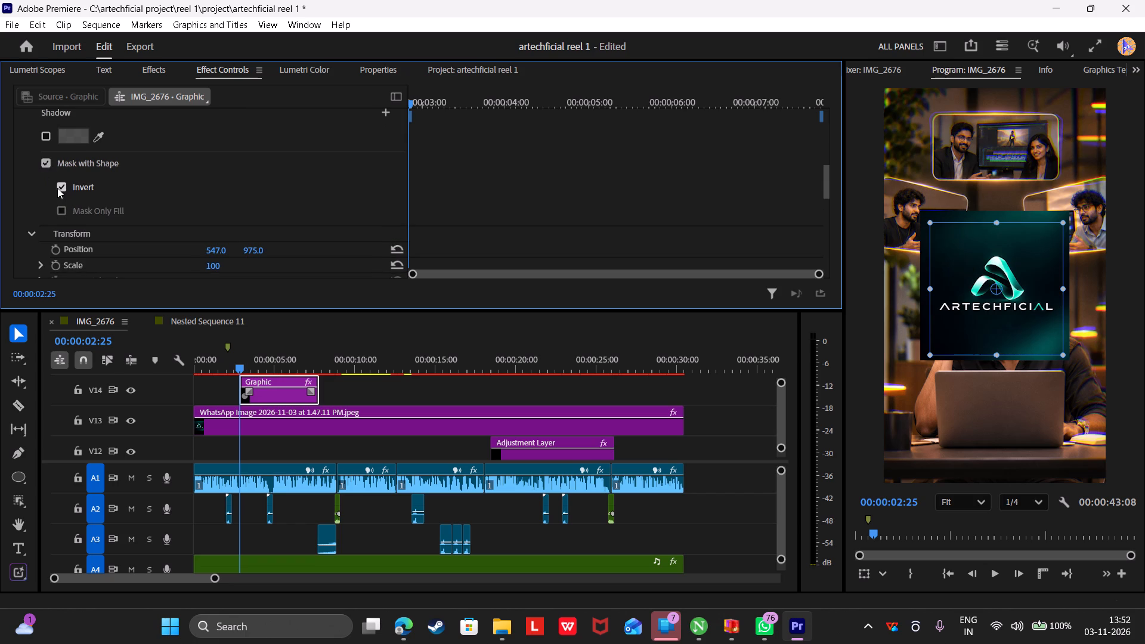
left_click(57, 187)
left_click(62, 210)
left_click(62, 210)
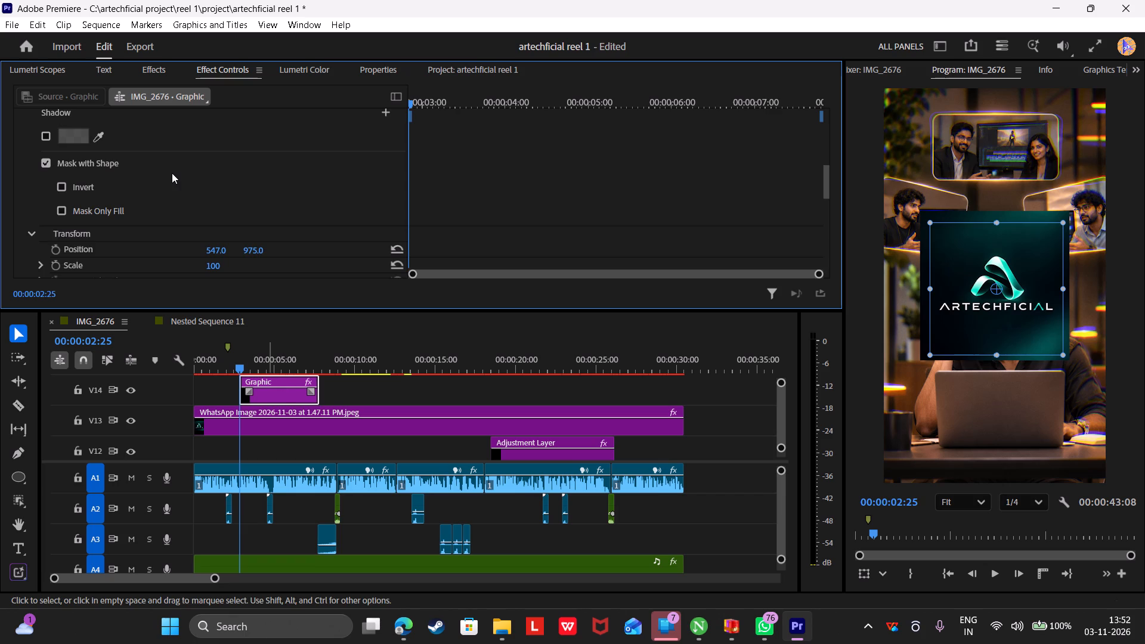
Delete the circle shape layer (Shape 01) from the Graphic clip's effects.
scroll(172, 173, "up", 1)
left_click(110, 223)
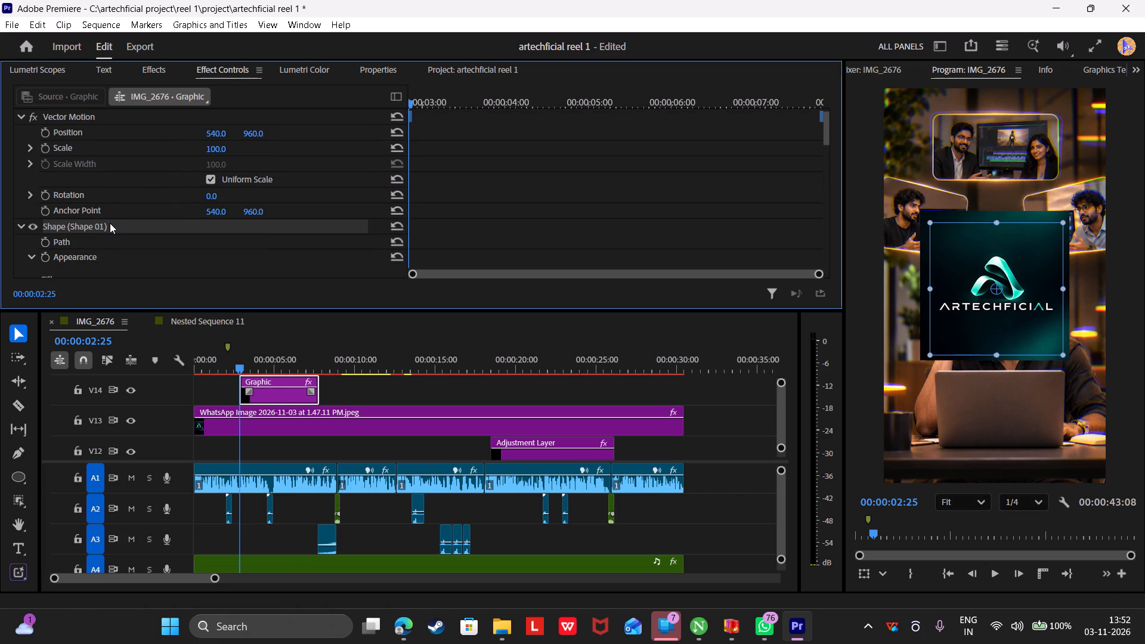
key("Delete")
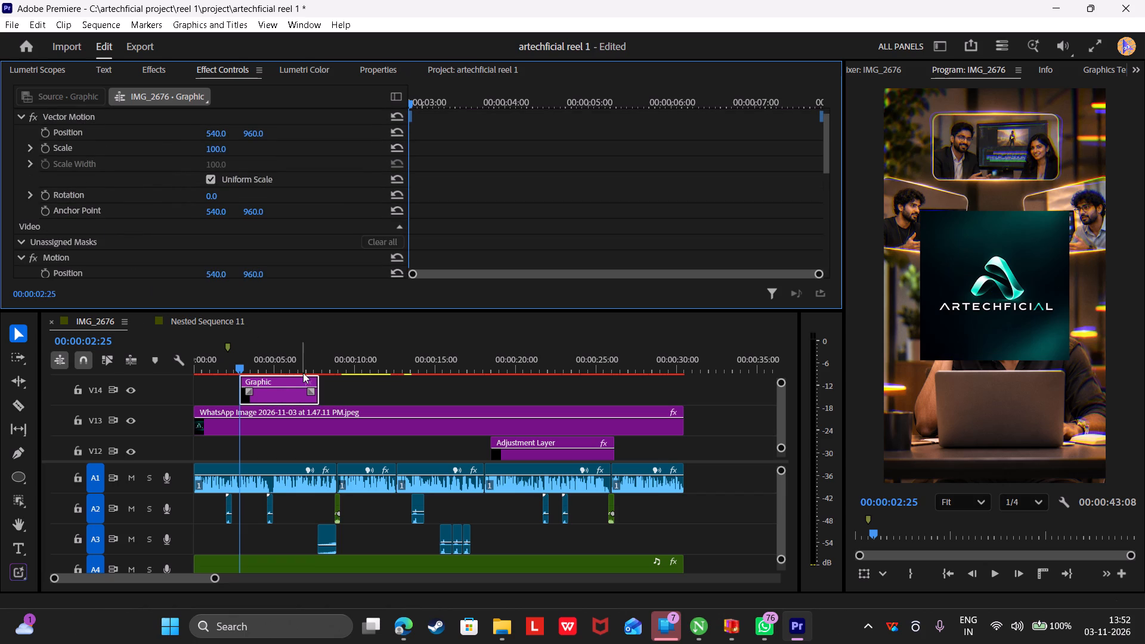
Search the effects for "rough" and apply Roughen Edges to the Graphic clip on track V14.
left_click(157, 70)
left_click(77, 95)
type("rou")
type("nd")
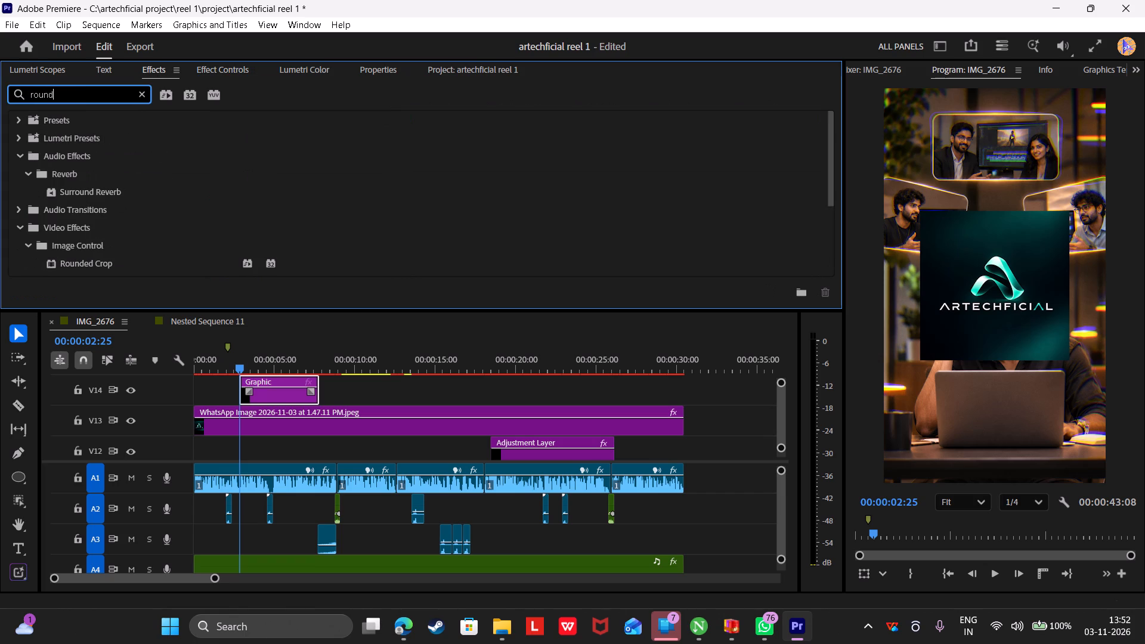
key("e")
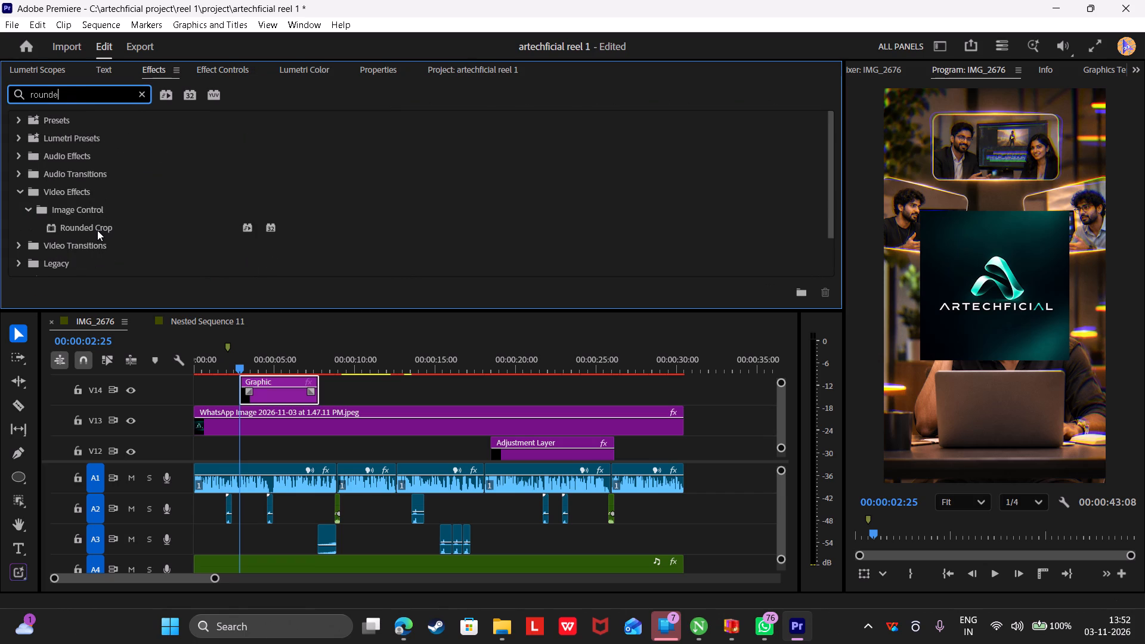
key("BackSpace")
key("BackSpace")
key("BackSpace")
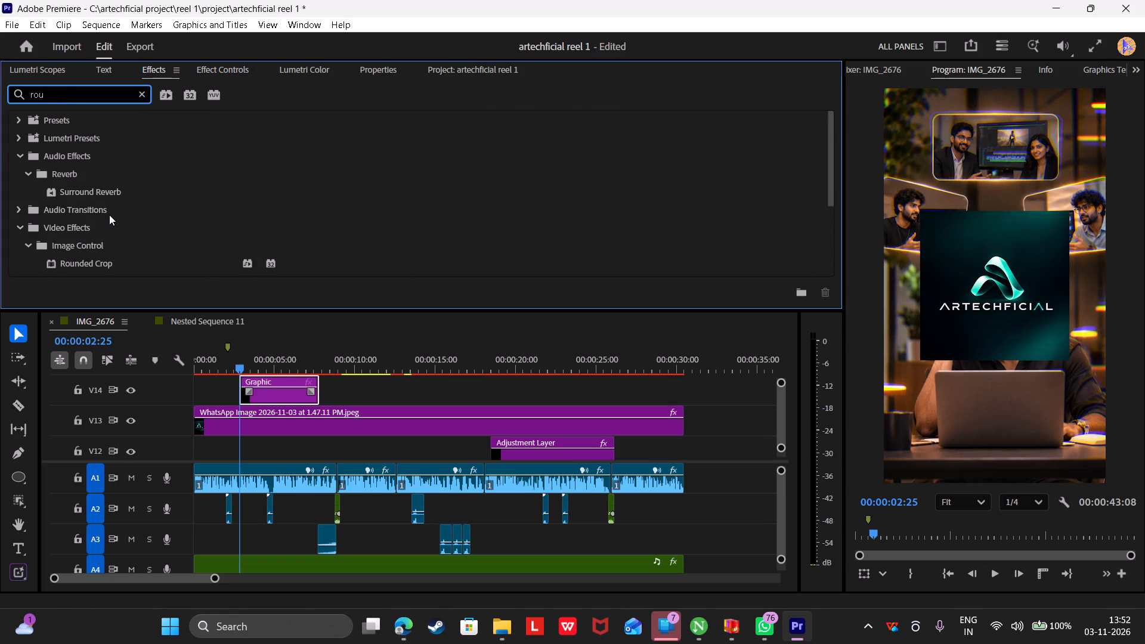
key("BackSpace")
key("o")
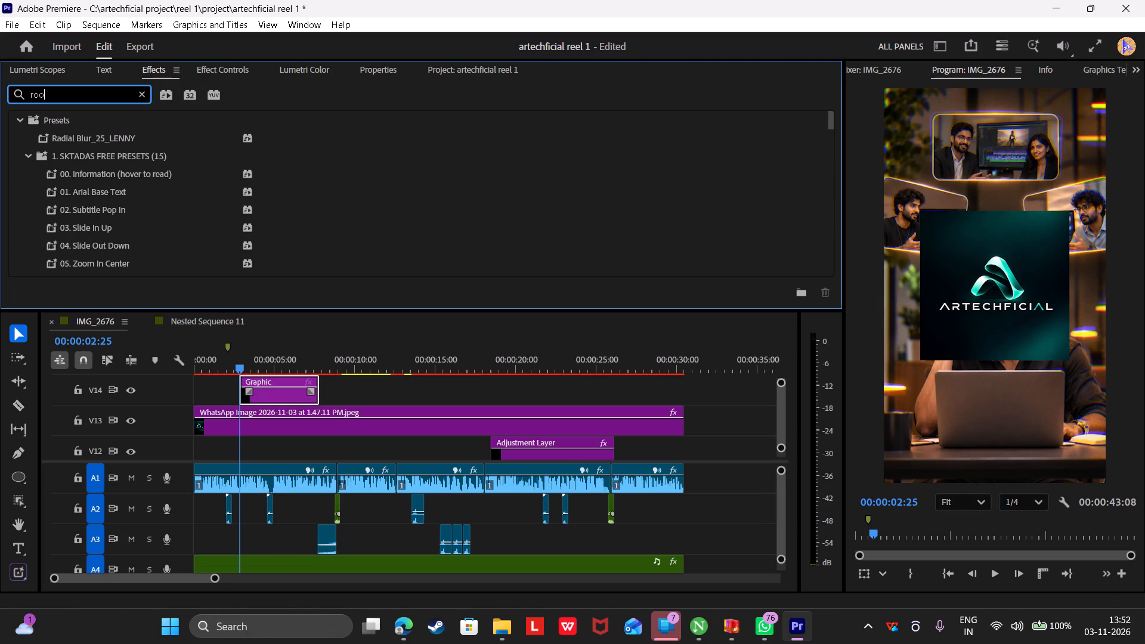
key("BackSpace")
type("ugh")
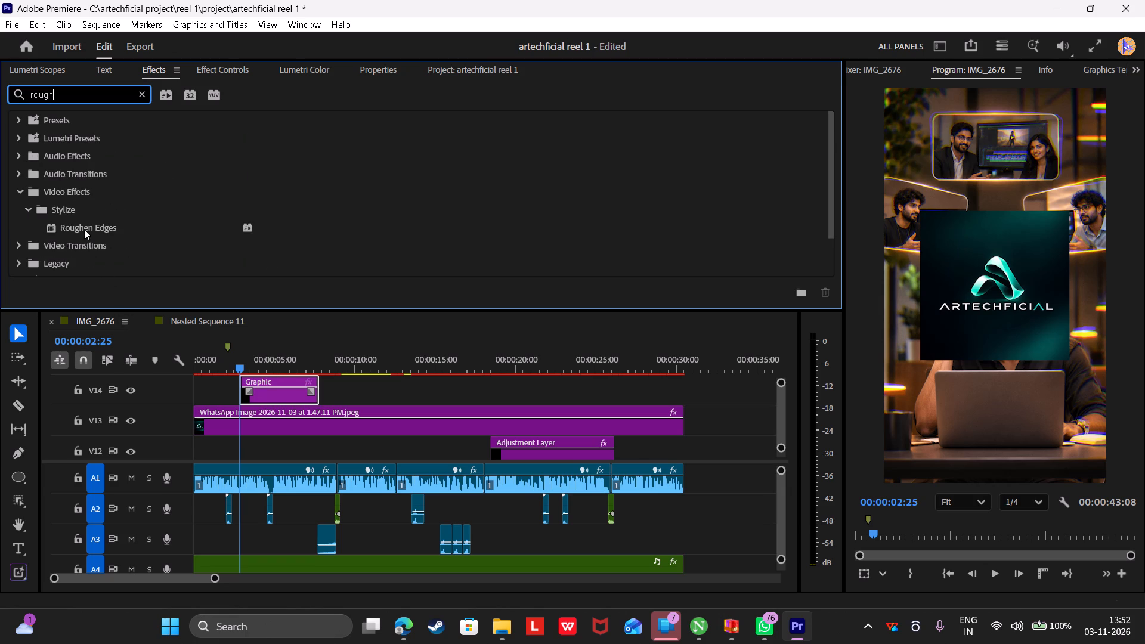
left_click_drag(83, 228, 295, 383)
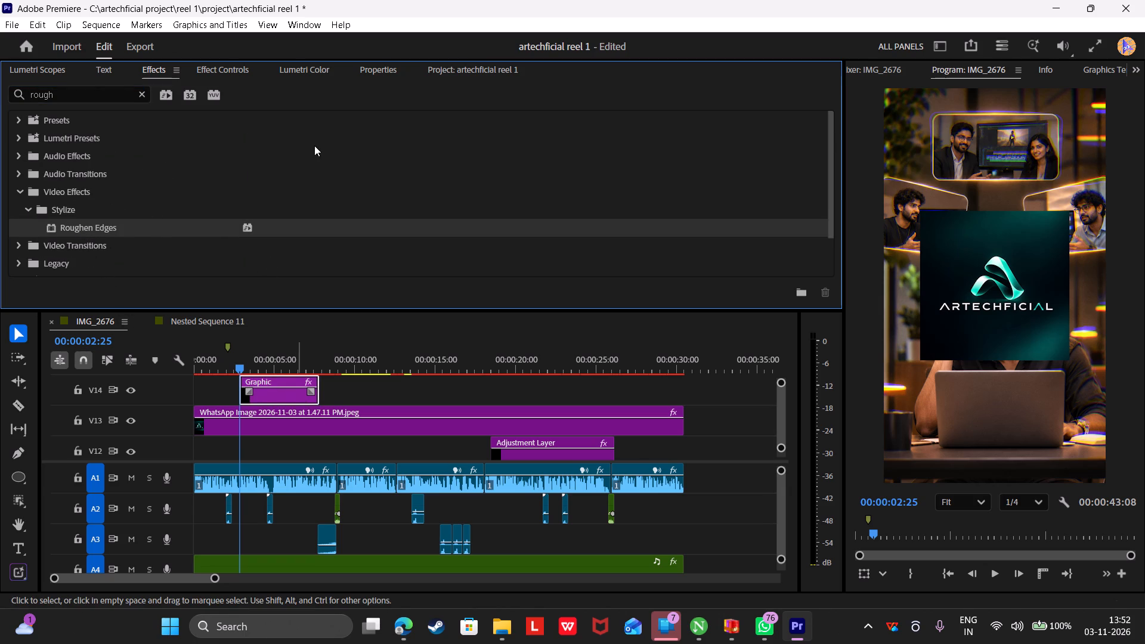
Set the Graphic clip's Roughen Edges Border to 500 and Edge Sharpness to 10.
left_click(224, 71)
scroll(194, 159, "down", 2)
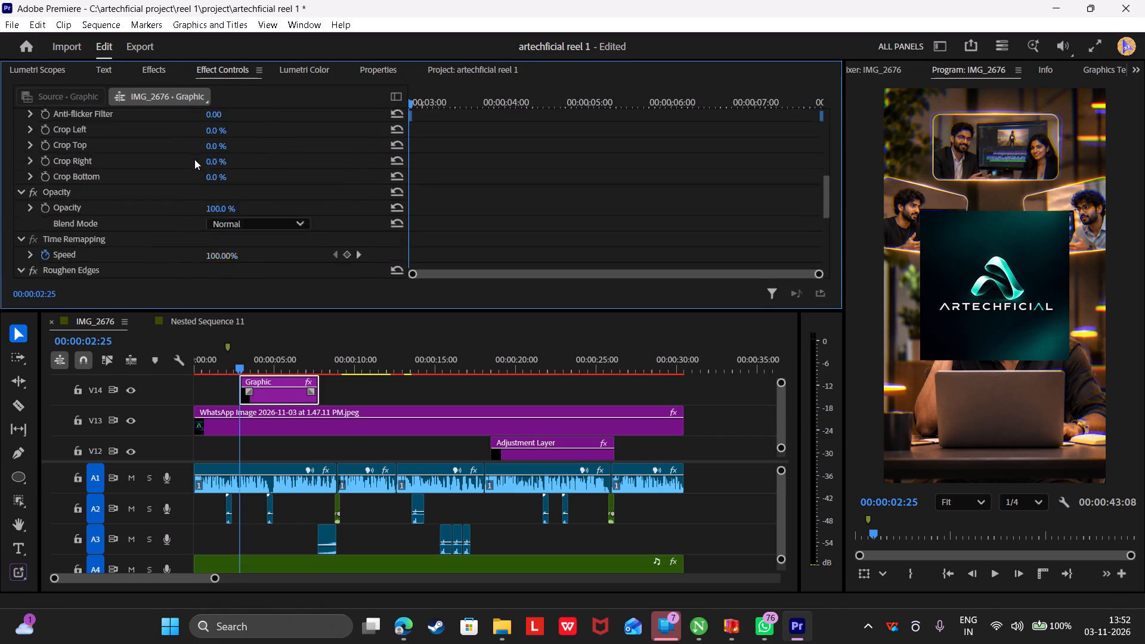
scroll(194, 159, "down", 4)
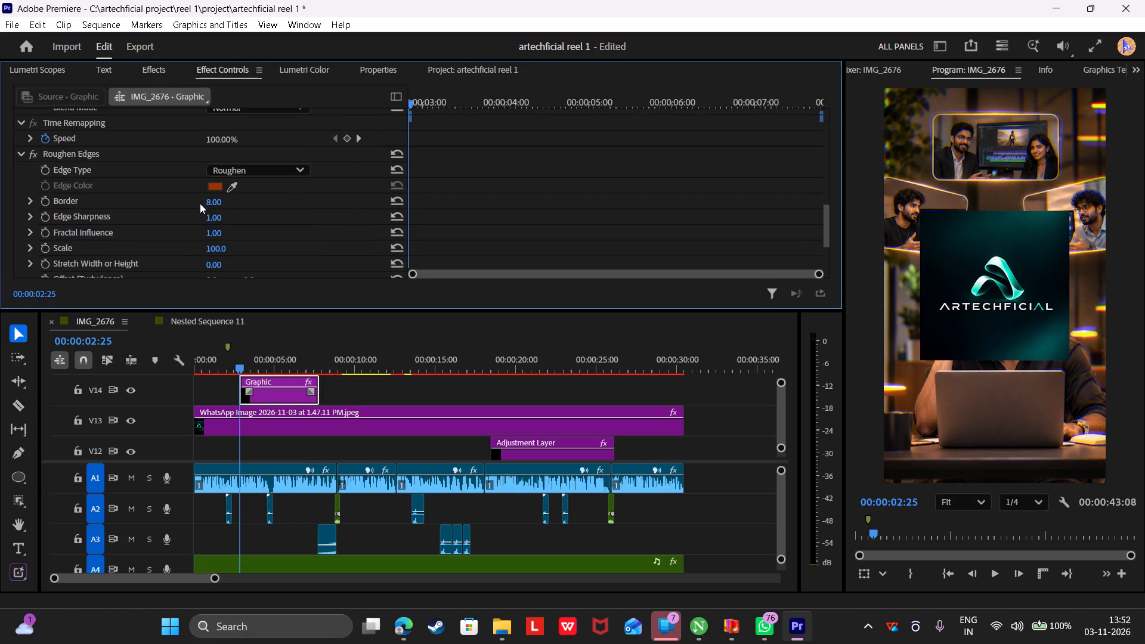
left_click_drag(216, 206, 304, 205)
left_click_drag(304, 205, 237, 245)
left_click_drag(237, 245, 126, 201)
left_click_drag(225, 234, 318, 236)
left_click_drag(211, 218, 372, 244)
left_click_drag(212, 196, 603, 225)
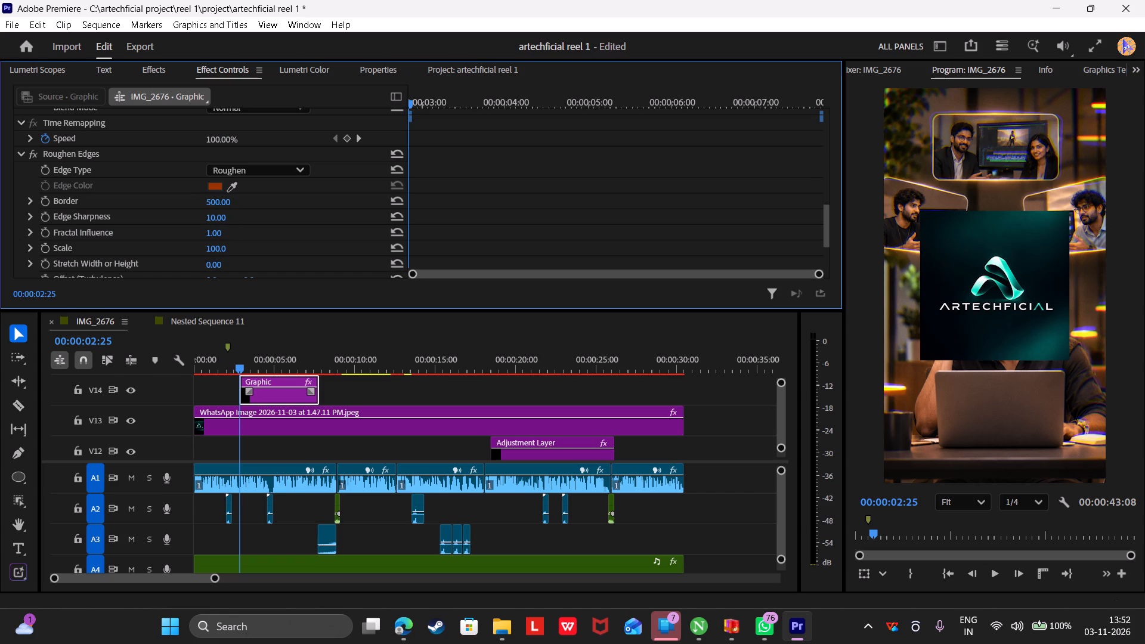
left_click_drag(603, 225, 618, 231)
left_click_drag(227, 199, 296, 212)
left_click_drag(296, 212, 337, 210)
Select the Roughen Edges effect applied to the Graphic clip.
scroll(348, 393, "up", 1, "ctrl")
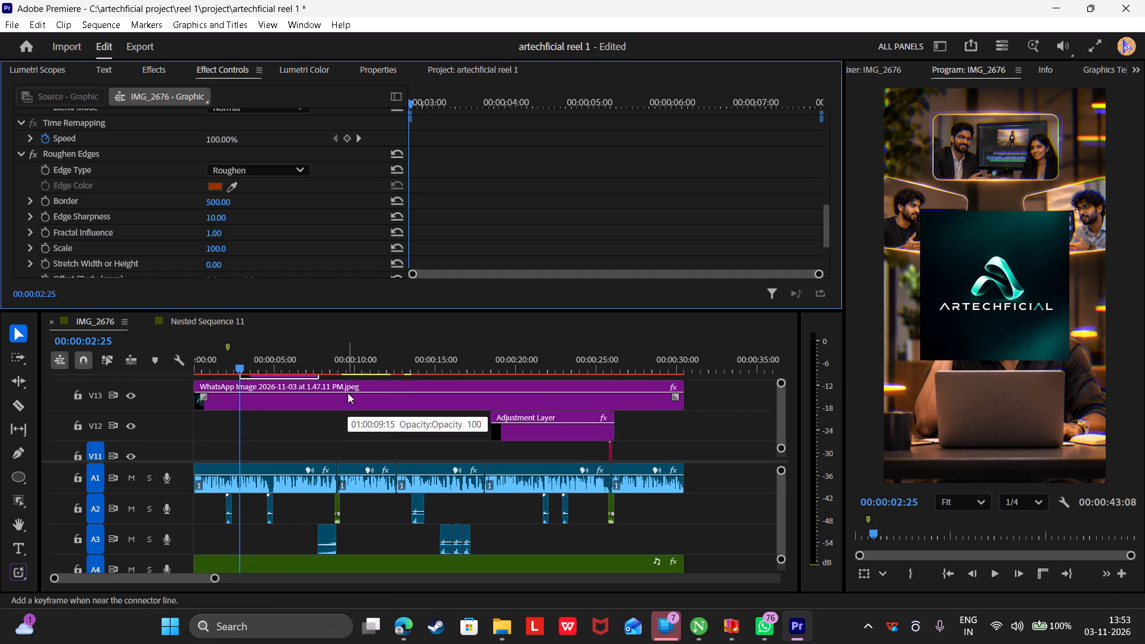
scroll(348, 393, "up", 1, "ctrl")
left_click(88, 145)
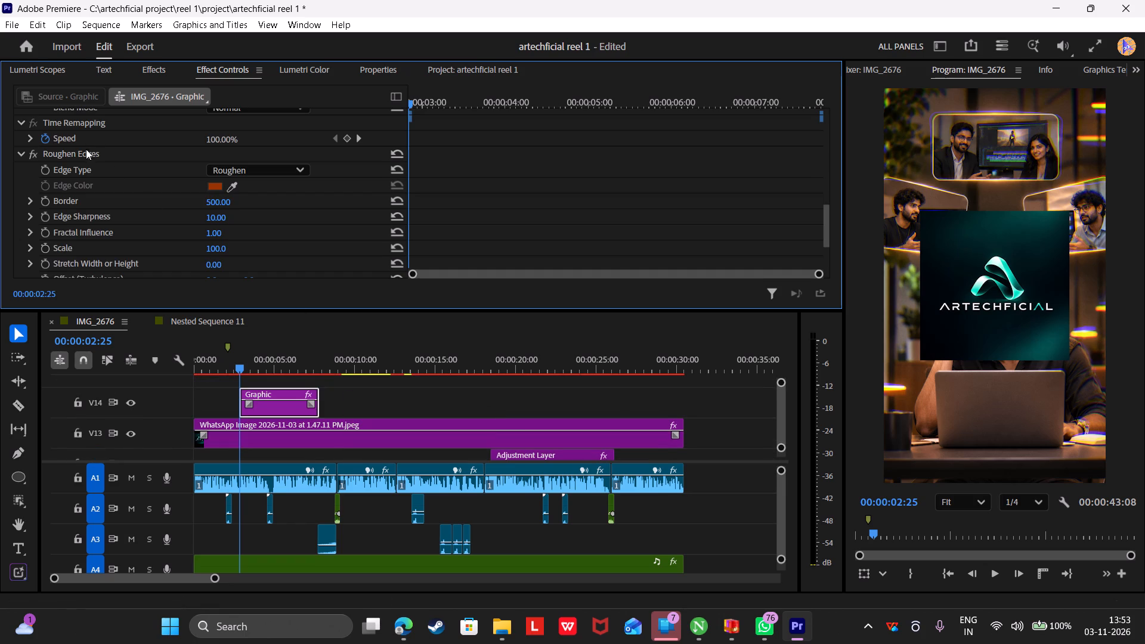
left_click(83, 152)
left_click(83, 152)
double_click(69, 147)
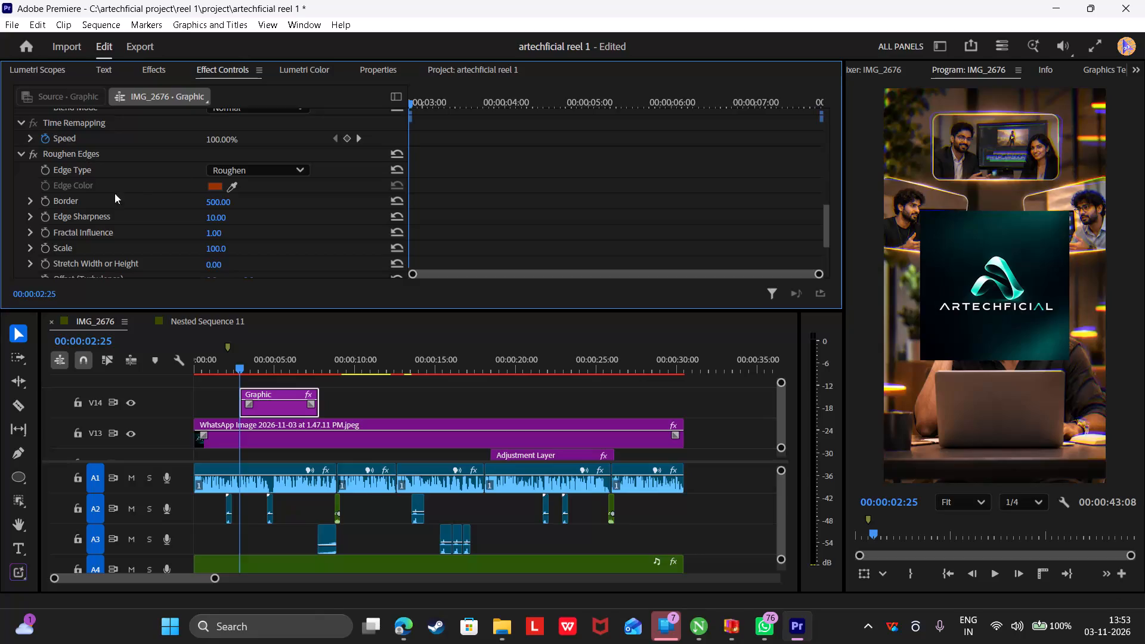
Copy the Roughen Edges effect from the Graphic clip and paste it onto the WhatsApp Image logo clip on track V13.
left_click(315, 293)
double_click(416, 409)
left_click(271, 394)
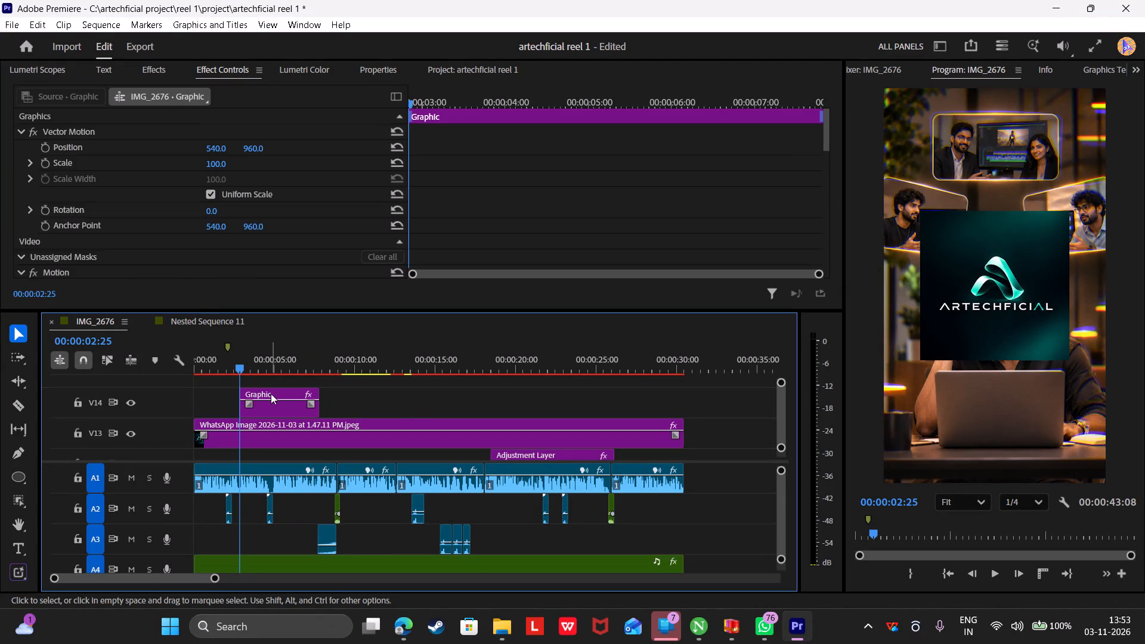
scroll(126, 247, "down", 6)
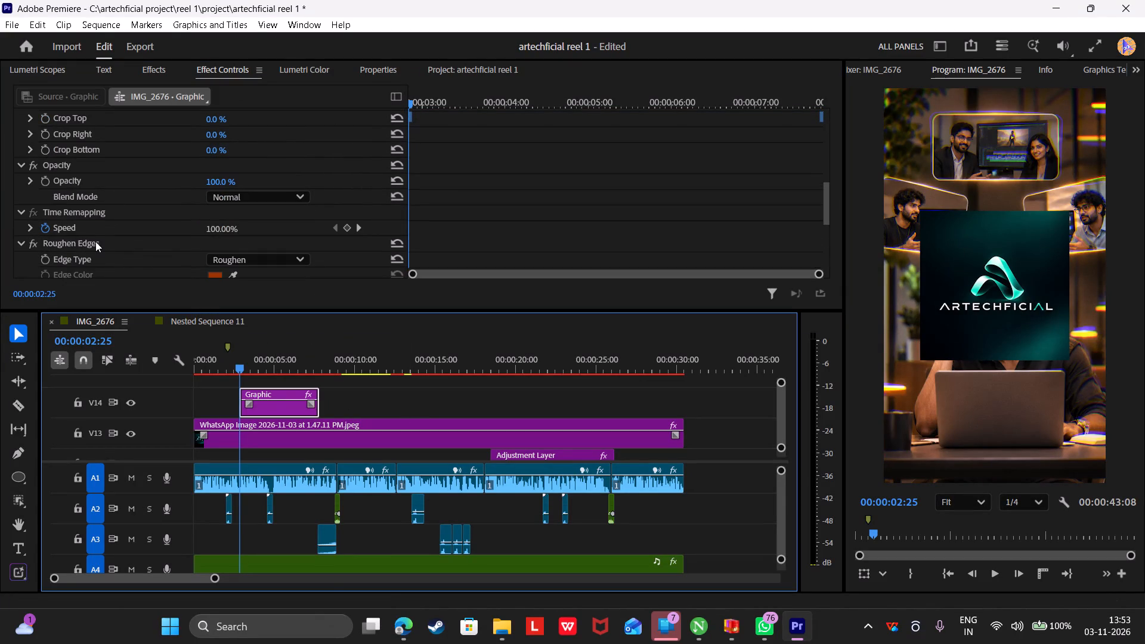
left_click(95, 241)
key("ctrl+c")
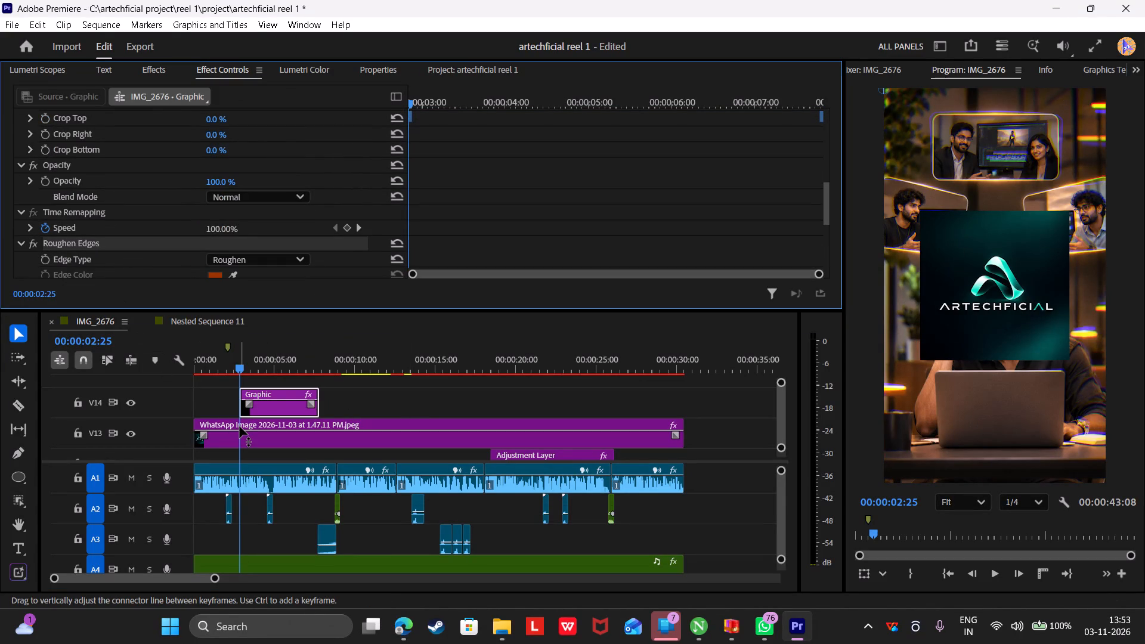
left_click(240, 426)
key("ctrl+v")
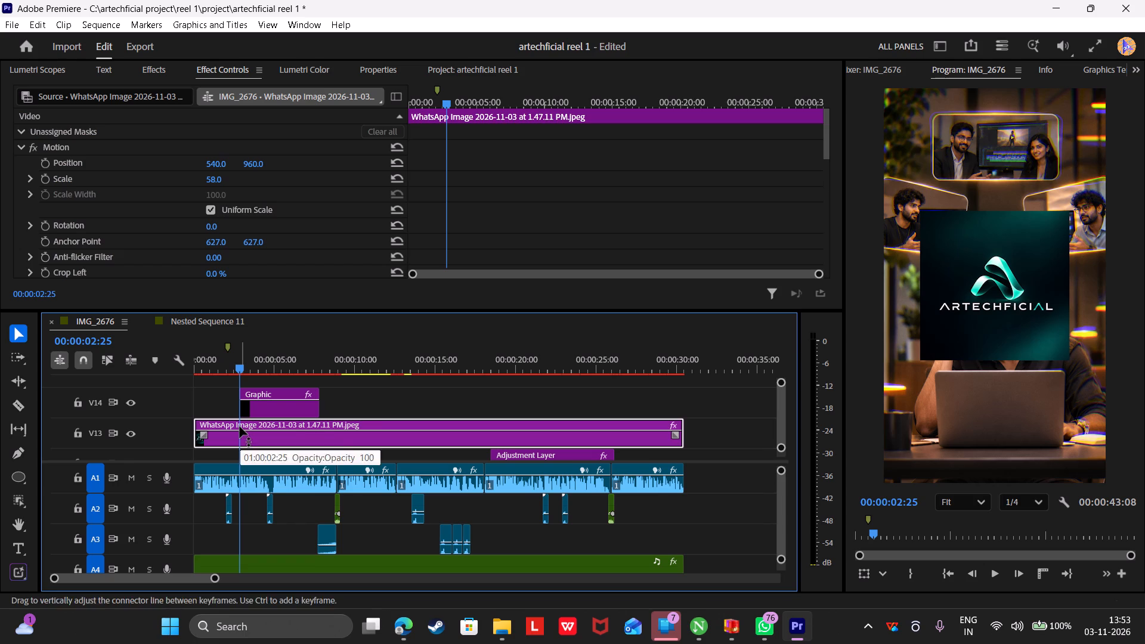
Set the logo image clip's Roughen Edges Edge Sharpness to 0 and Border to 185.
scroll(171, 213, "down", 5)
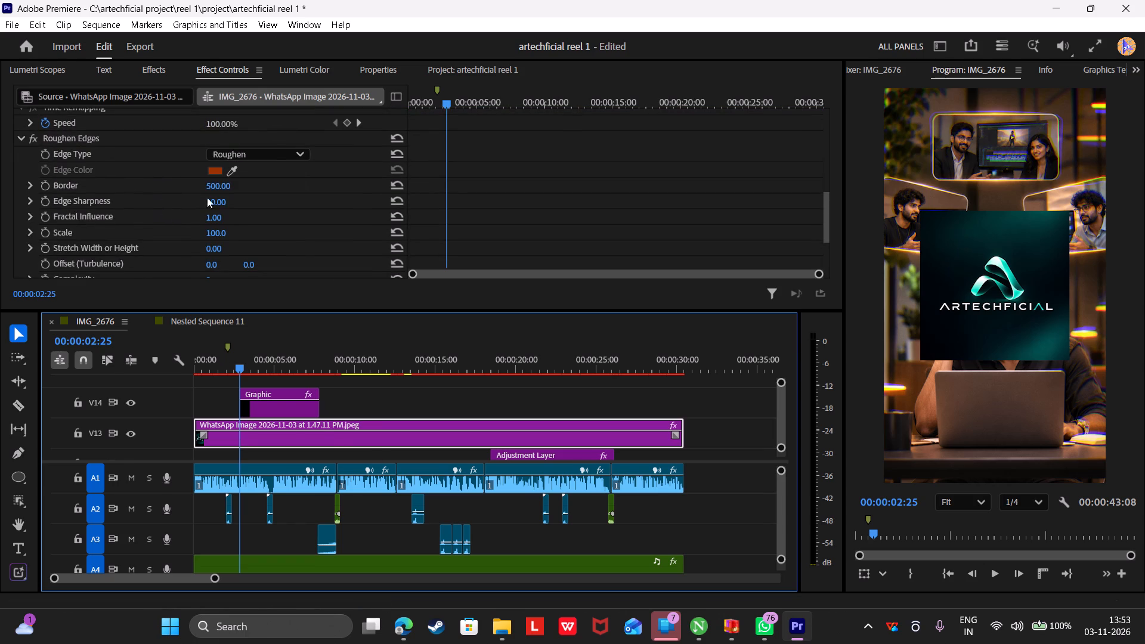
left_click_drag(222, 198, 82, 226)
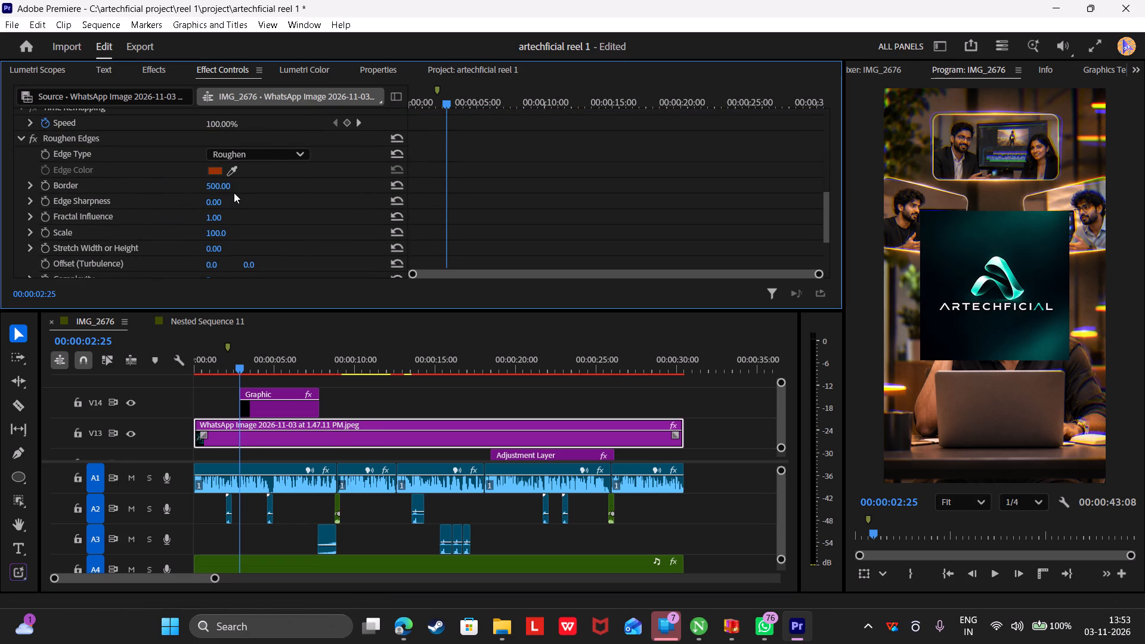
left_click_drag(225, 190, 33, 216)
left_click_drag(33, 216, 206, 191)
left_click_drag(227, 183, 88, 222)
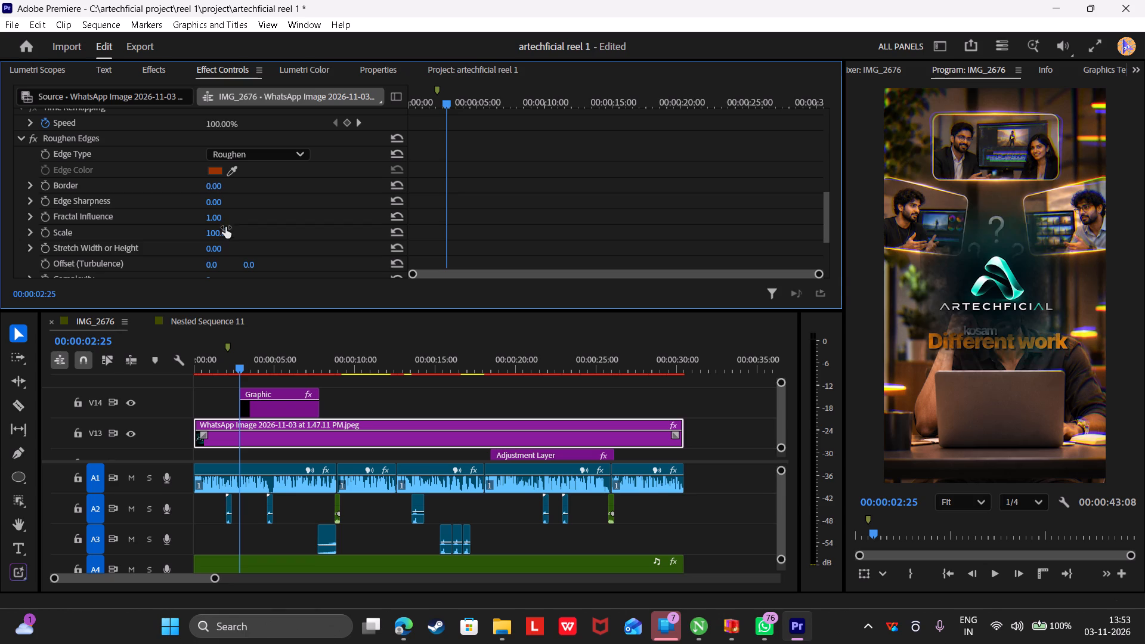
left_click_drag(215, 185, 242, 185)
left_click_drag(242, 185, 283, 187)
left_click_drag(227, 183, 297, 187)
Move the playhead to 00:00:01:14 and delete the WhatsApp Image logo clip from track V13.
left_click_drag(246, 348, 220, 354)
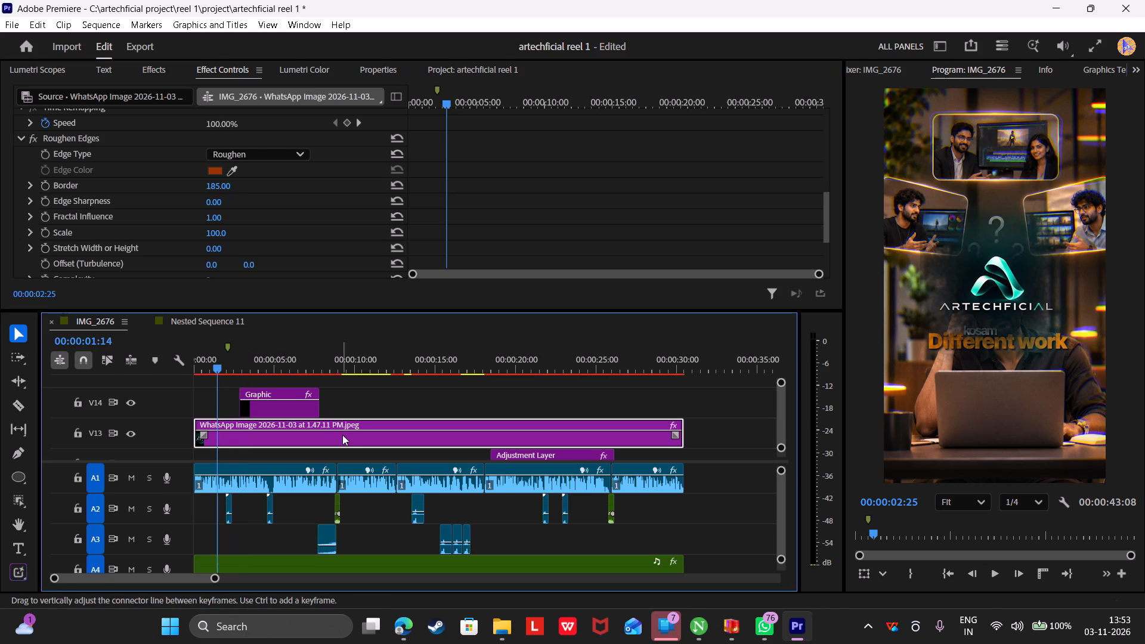
double_click(354, 435)
key("Delete")
left_click_drag(354, 435, 378, 397)
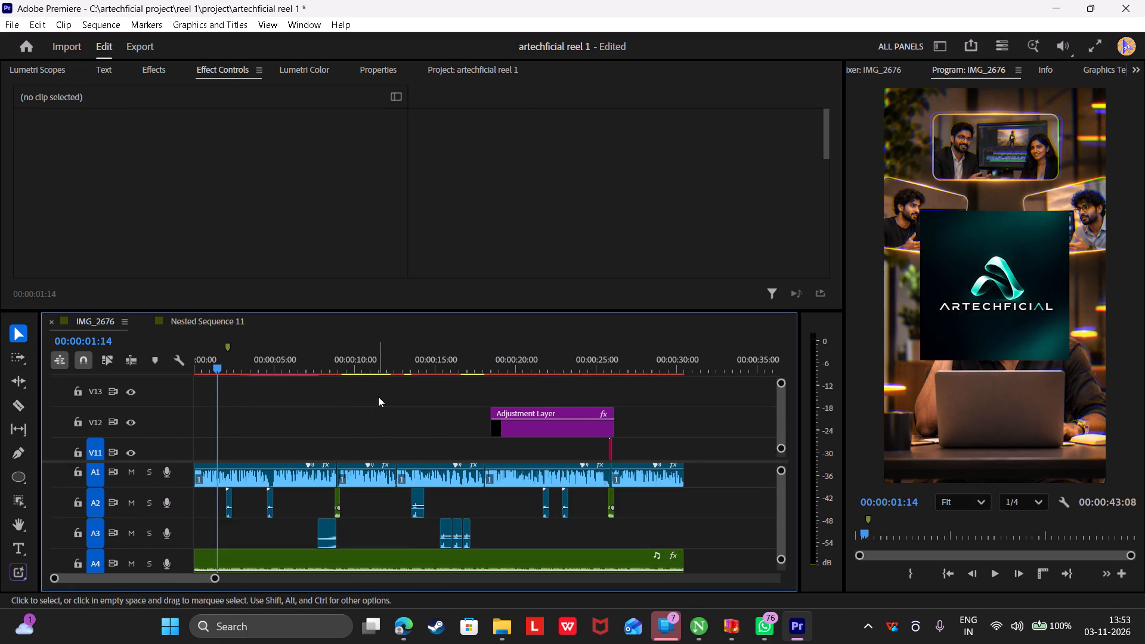
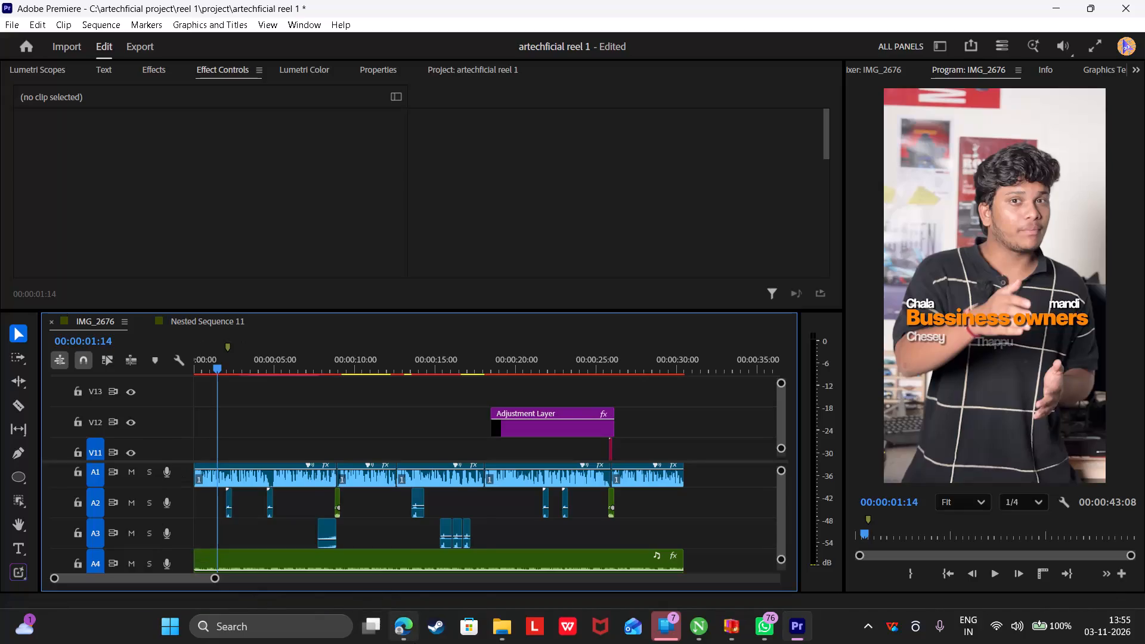
Switch to the Edge browser and open the remove.bg image upload page in a new tab.
left_click(422, 554)
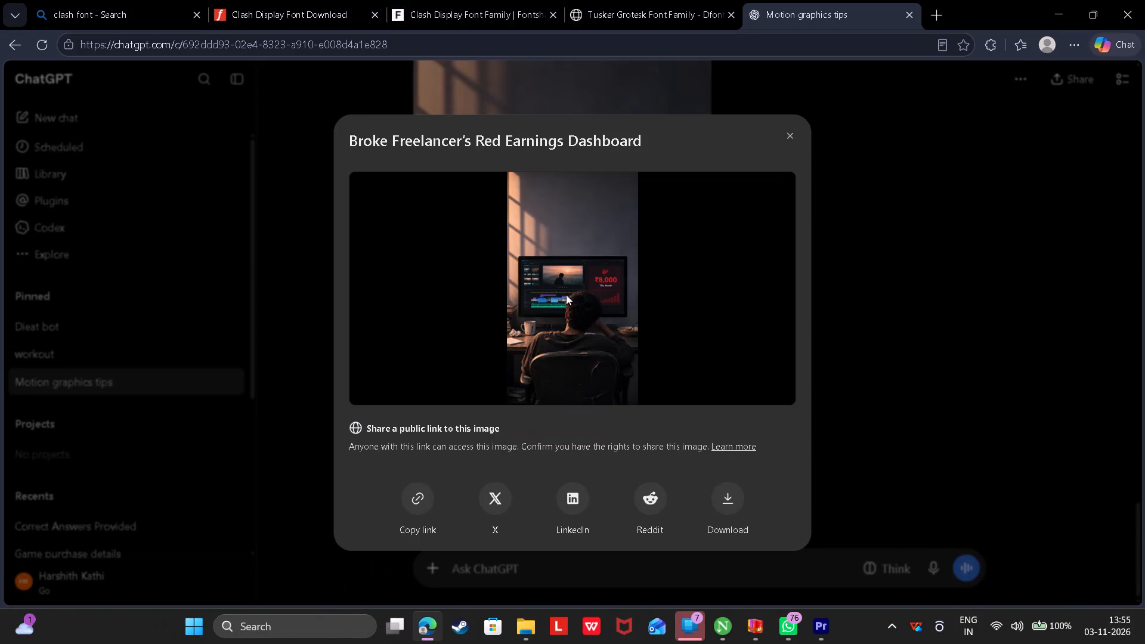
left_click(939, 5)
type("bg")
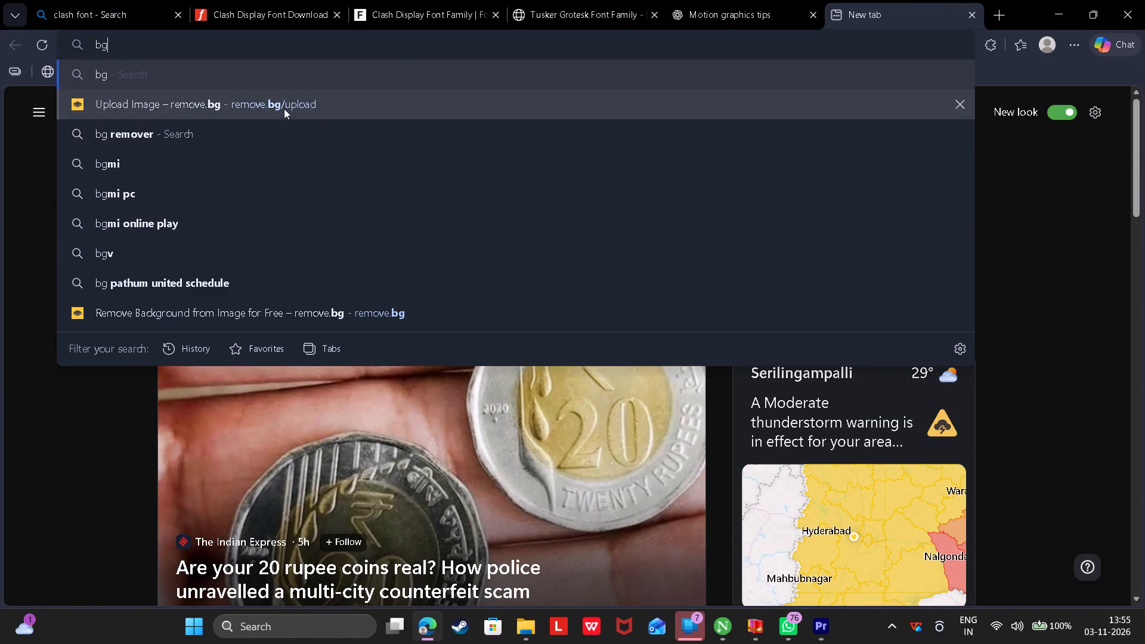
left_click(283, 101)
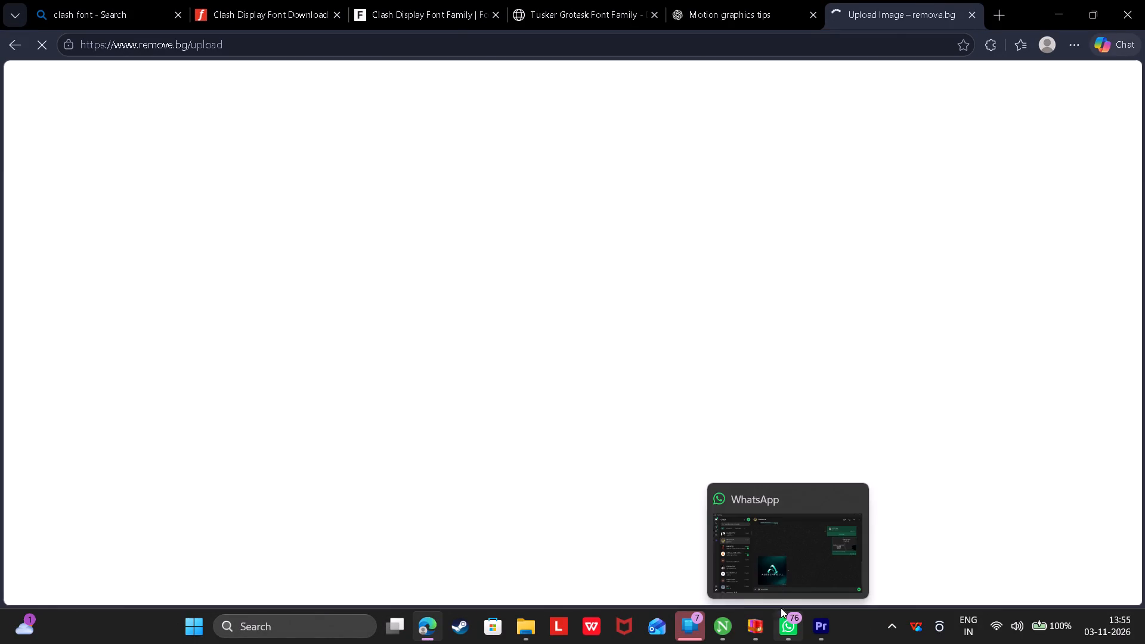
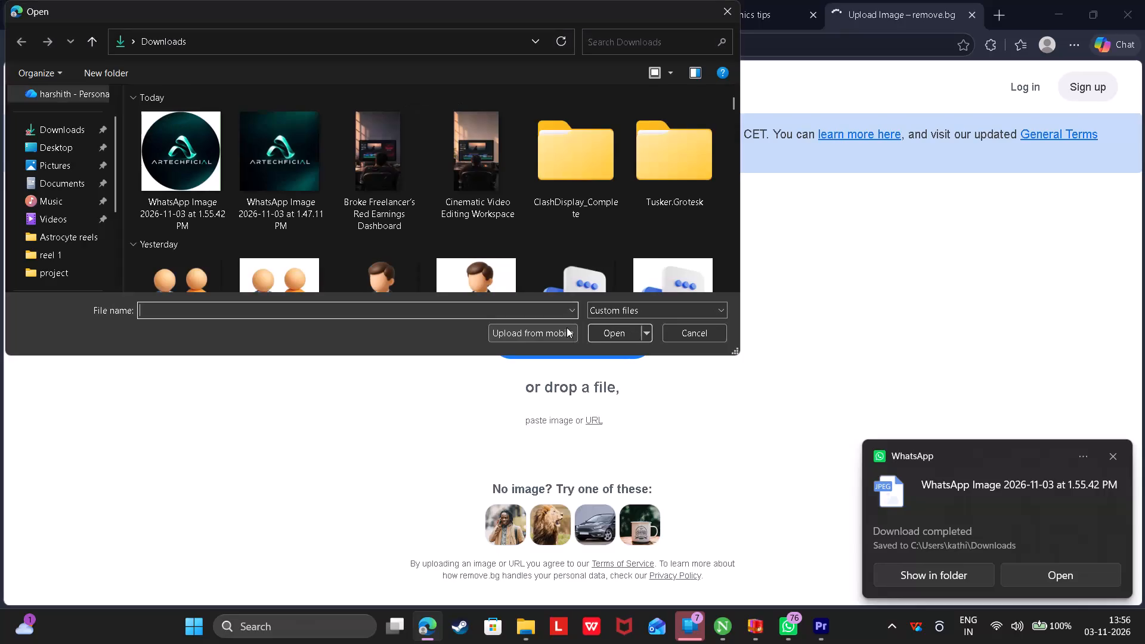
Upload the circular ARTECHFICIAL logo, WhatsApp Image 2026-11-03 at 1.55.42 PM, from Downloads for background removal.
left_click(157, 195)
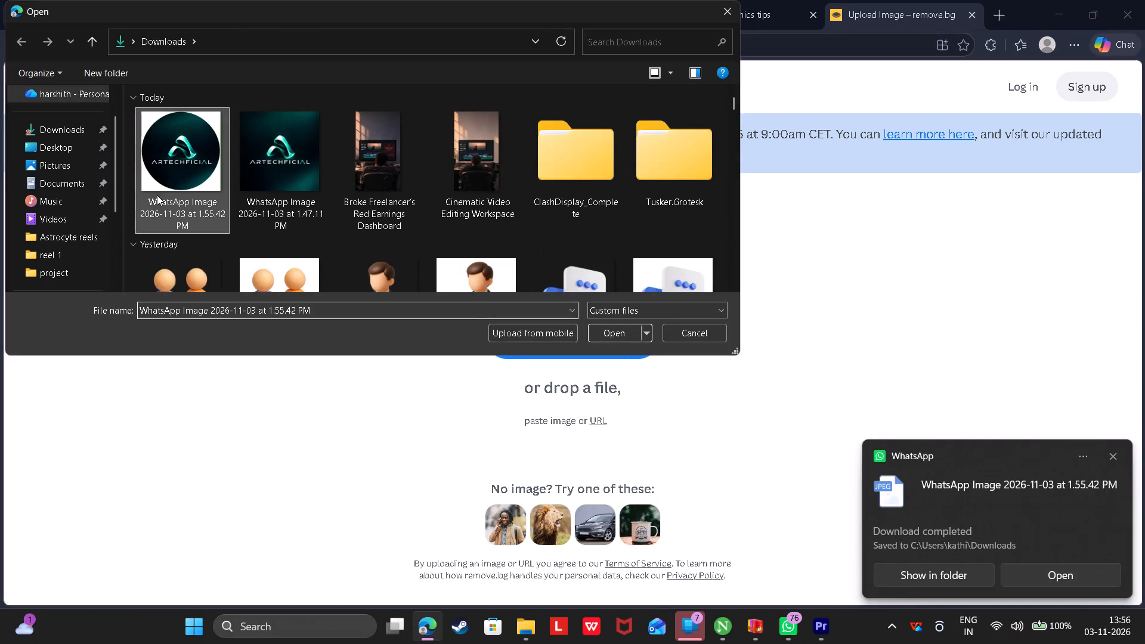
left_click(616, 339)
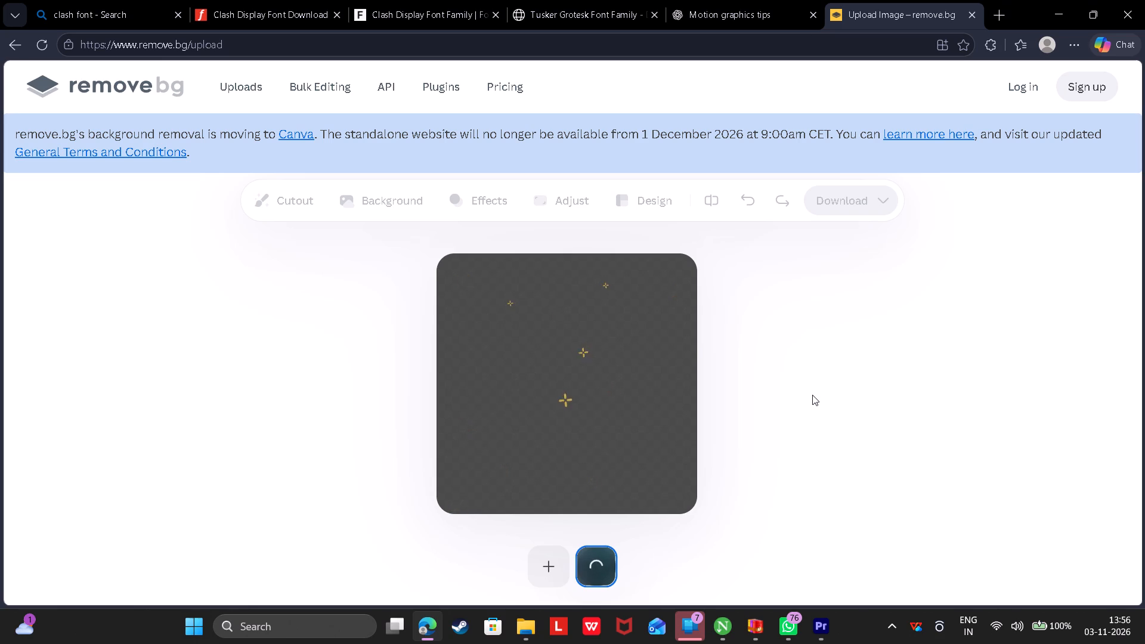
left_click(784, 371)
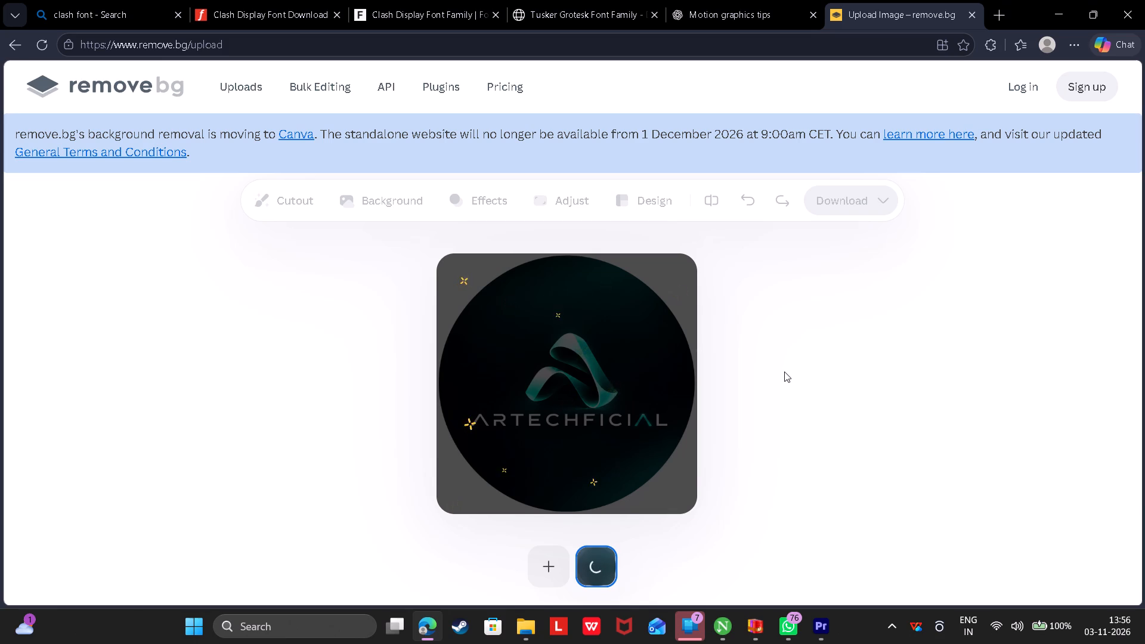
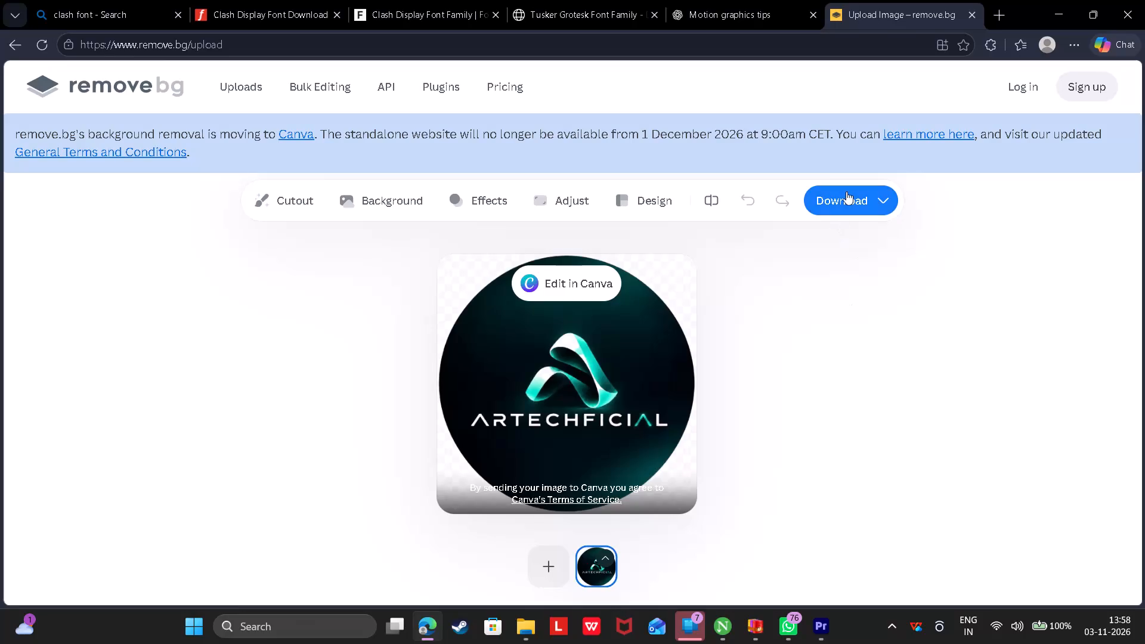
Download the free 500 x 500 preview of the background-removed Artechficial logo.
left_click(819, 236)
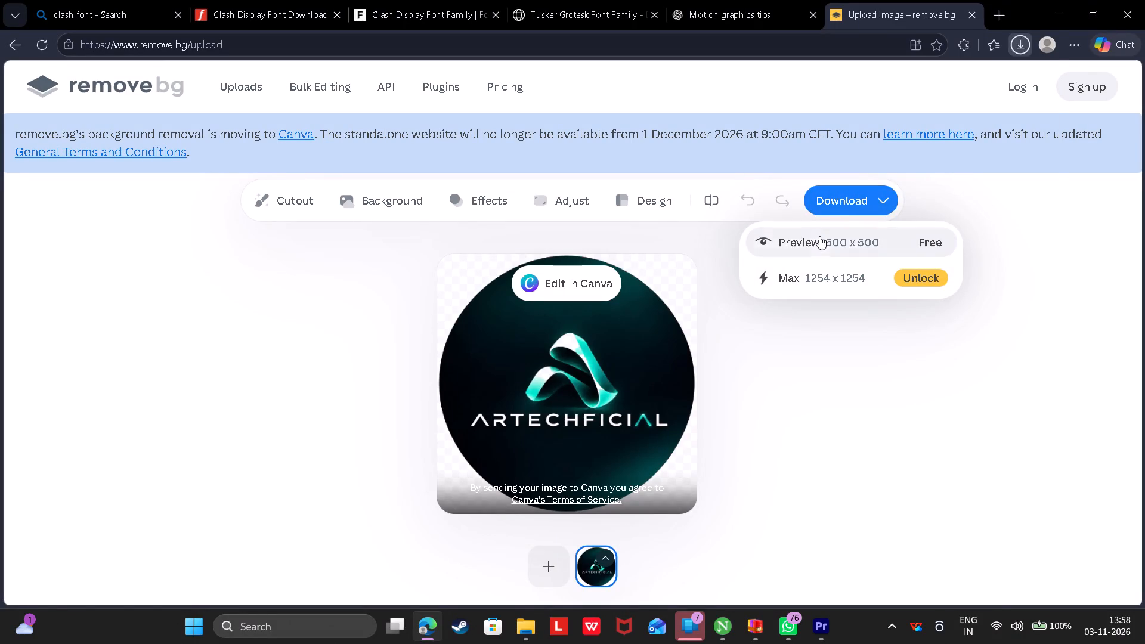
Switch back to Premiere and delete the old logo clip from track V14 of the IMG_2676 sequence.
left_click(804, 532)
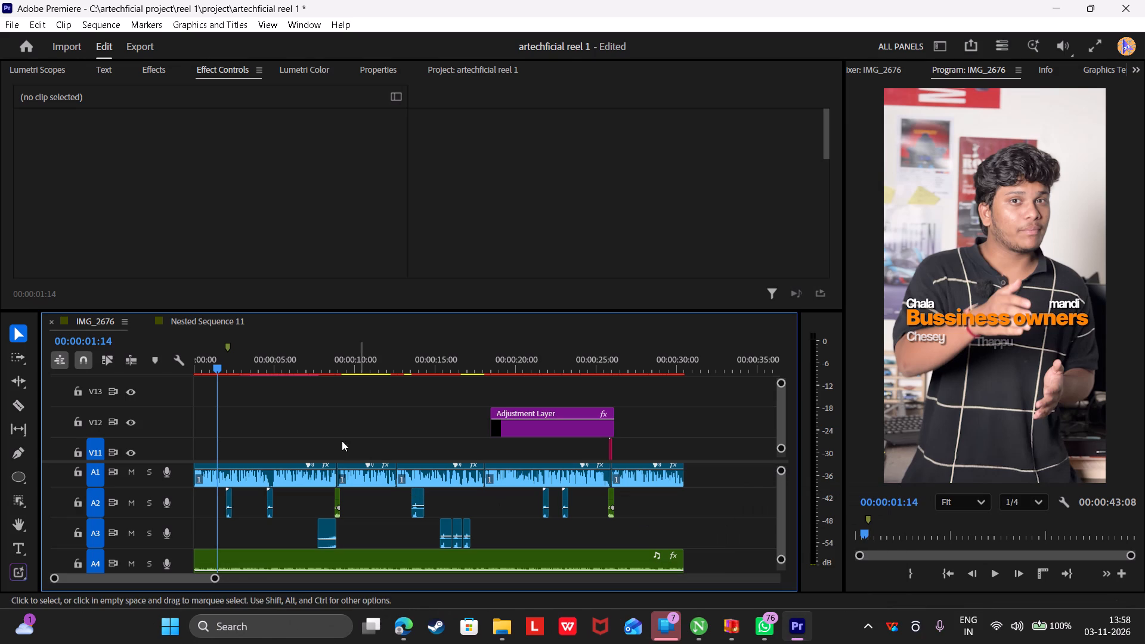
scroll(332, 428, "up", 4, "ctrl")
left_click(278, 406)
key("Delete")
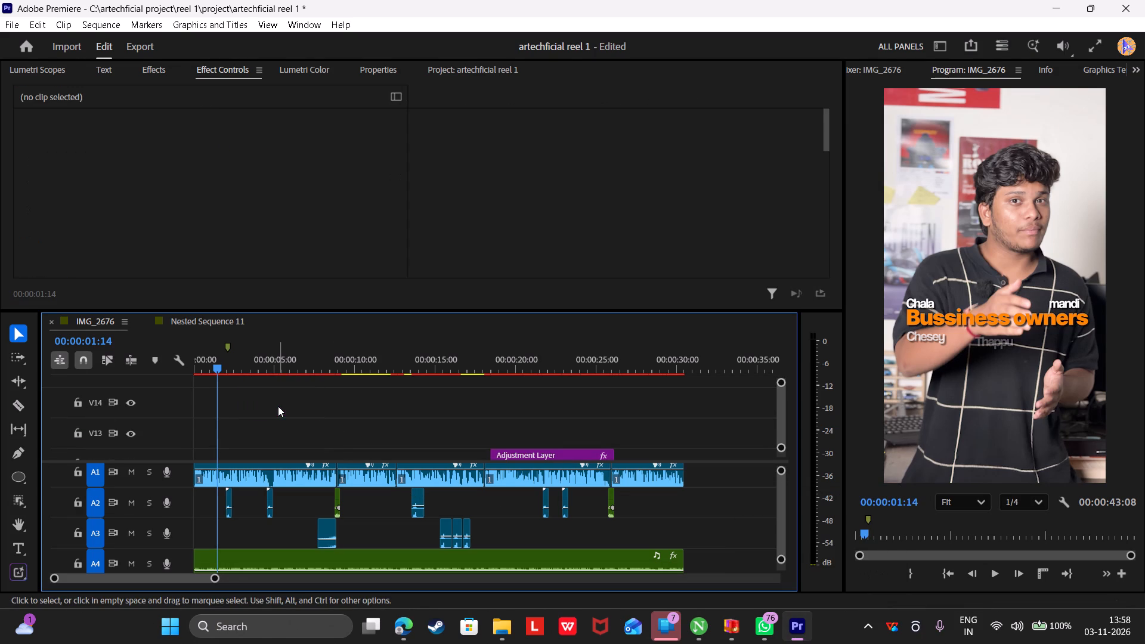
Import WhatsApp_Image_2026-11-03_at_1.55.42_PM-removebg-preview from Downloads into the artechficial reel 1 project.
left_click(462, 71)
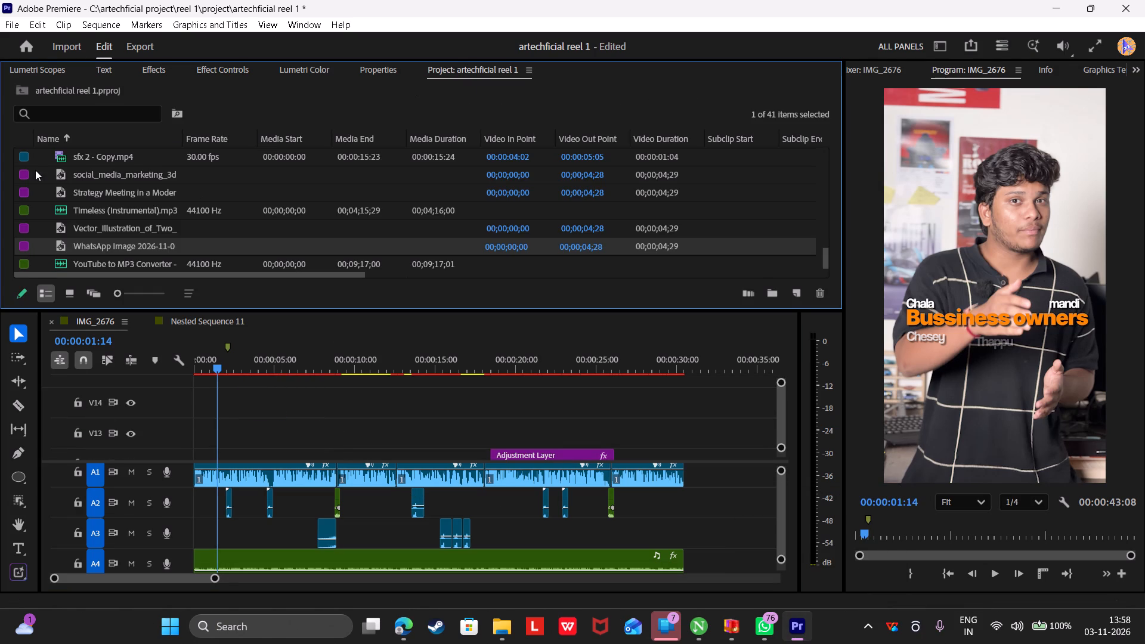
triple_click(33, 168)
left_click(195, 141)
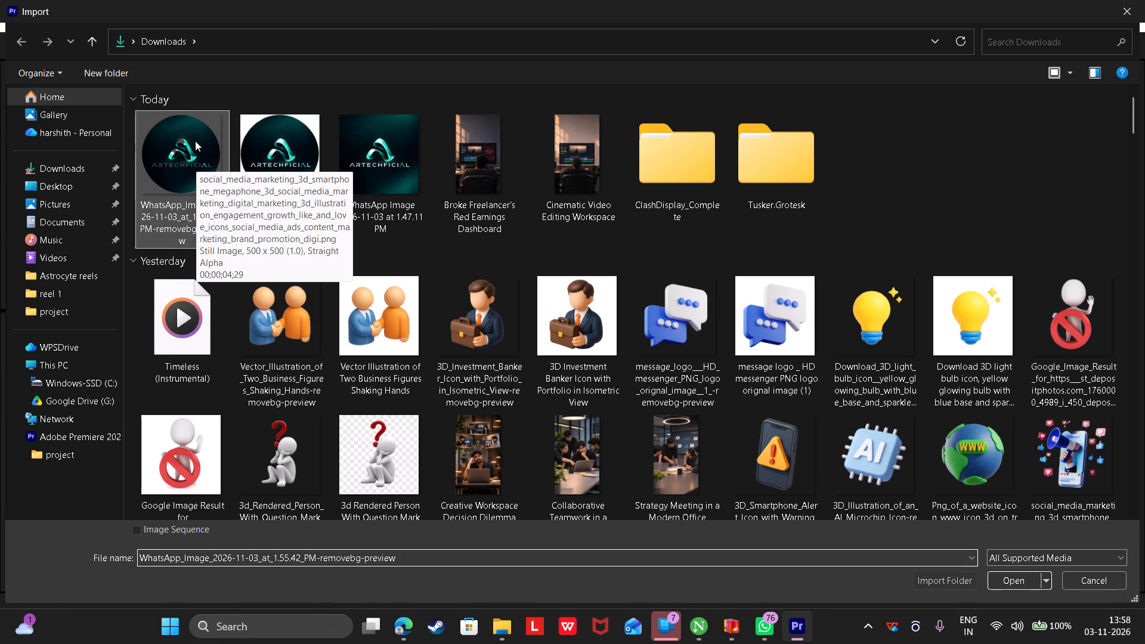
left_click(1008, 580)
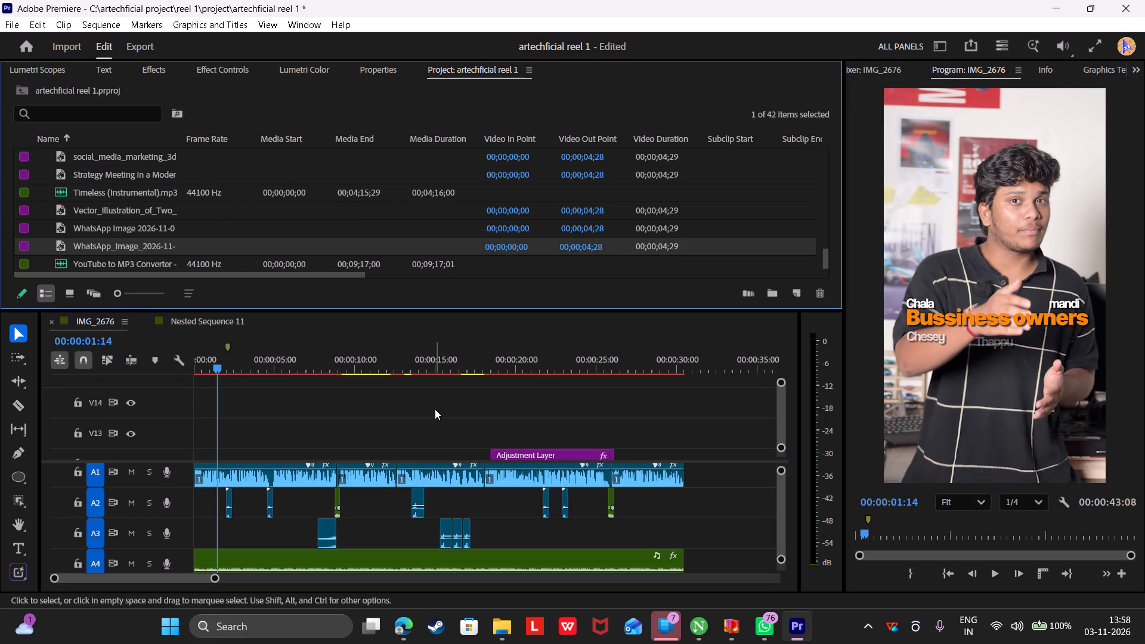
Place the imported background-removed logo on track V14 at the start of the IMG_2676 sequence.
left_click_drag(60, 244, 190, 408)
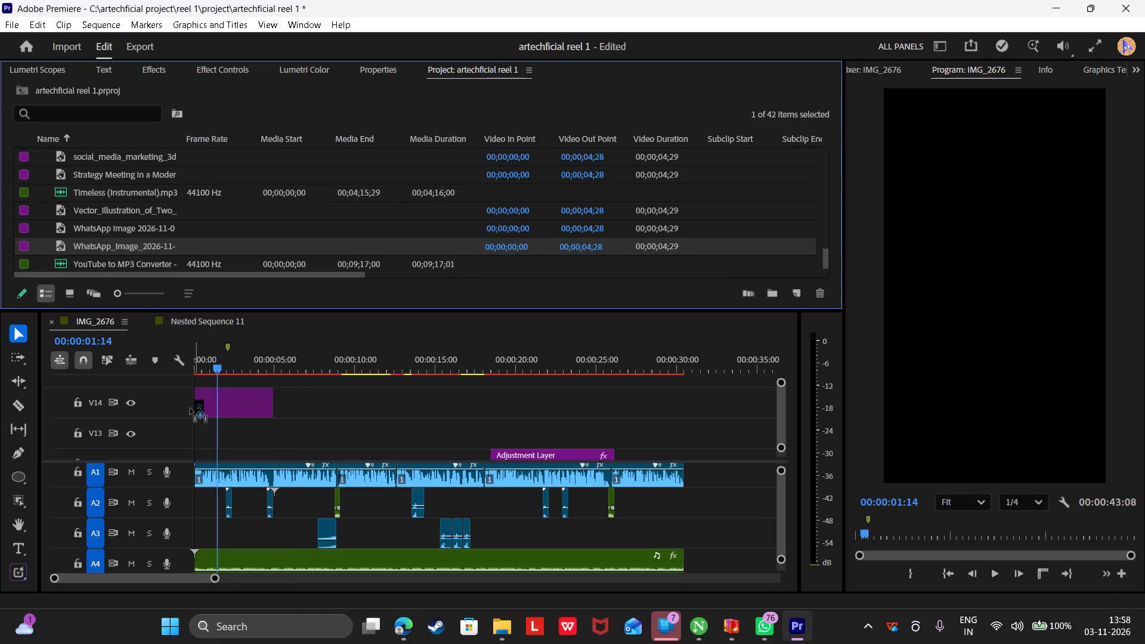
left_click_drag(190, 408, 184, 407)
Move the logo overlay to the upper-right corner of the video frame, at about 844, 125.
left_click(213, 398)
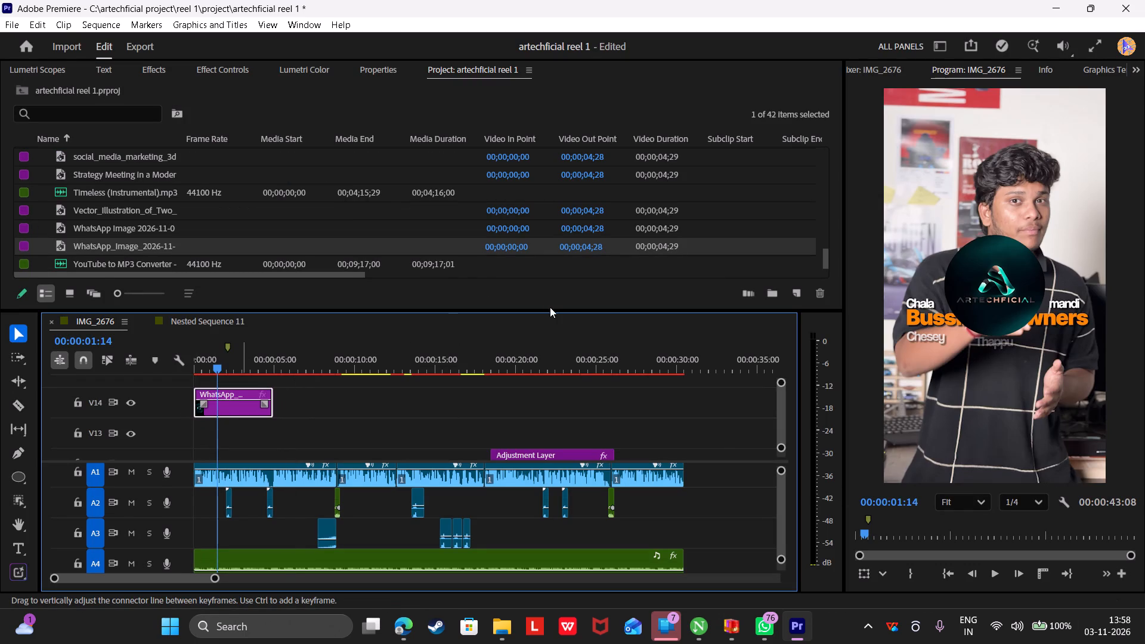
left_click(866, 572)
left_click_drag(1004, 306, 1058, 104)
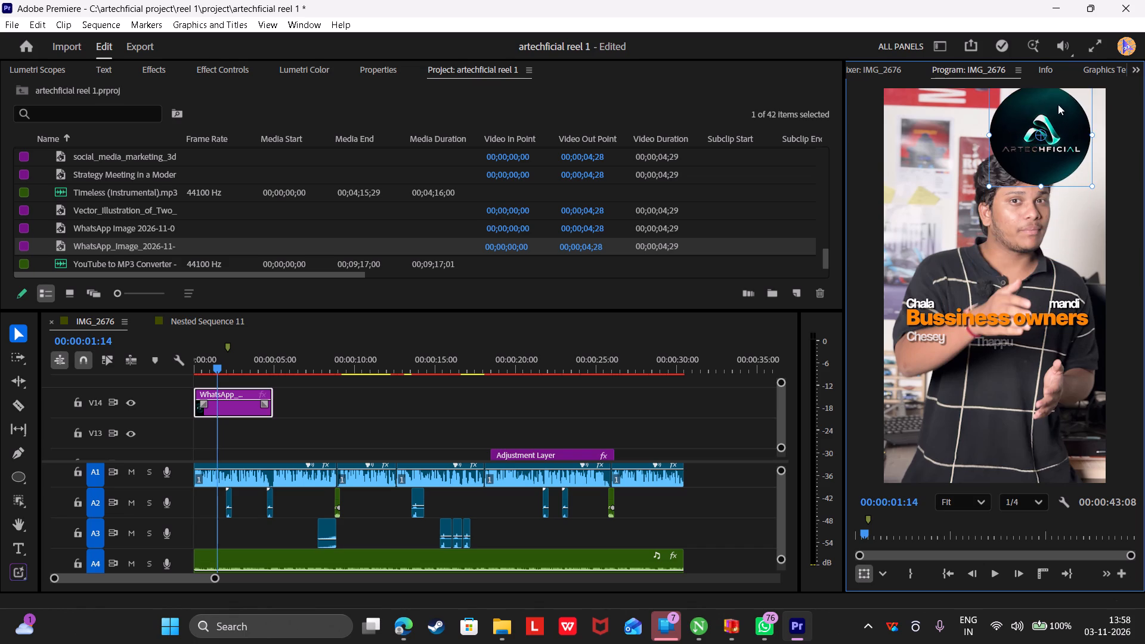
left_click_drag(1058, 104, 1067, 135)
Scale the logo clip down to 40 in its Motion settings.
left_click(222, 66)
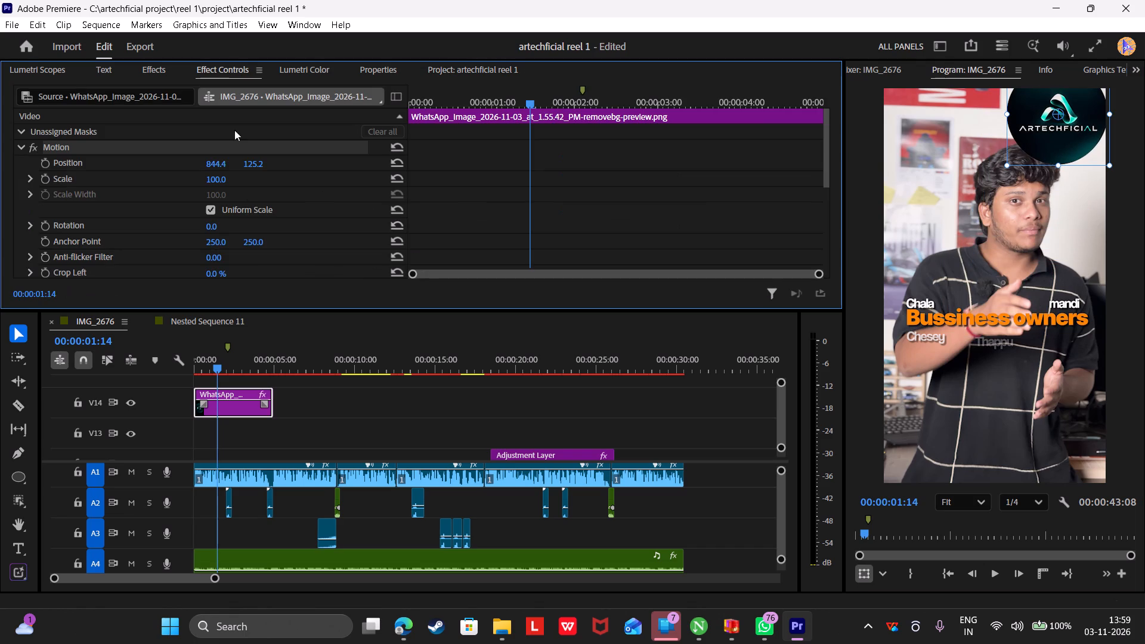
left_click_drag(226, 182, 182, 188)
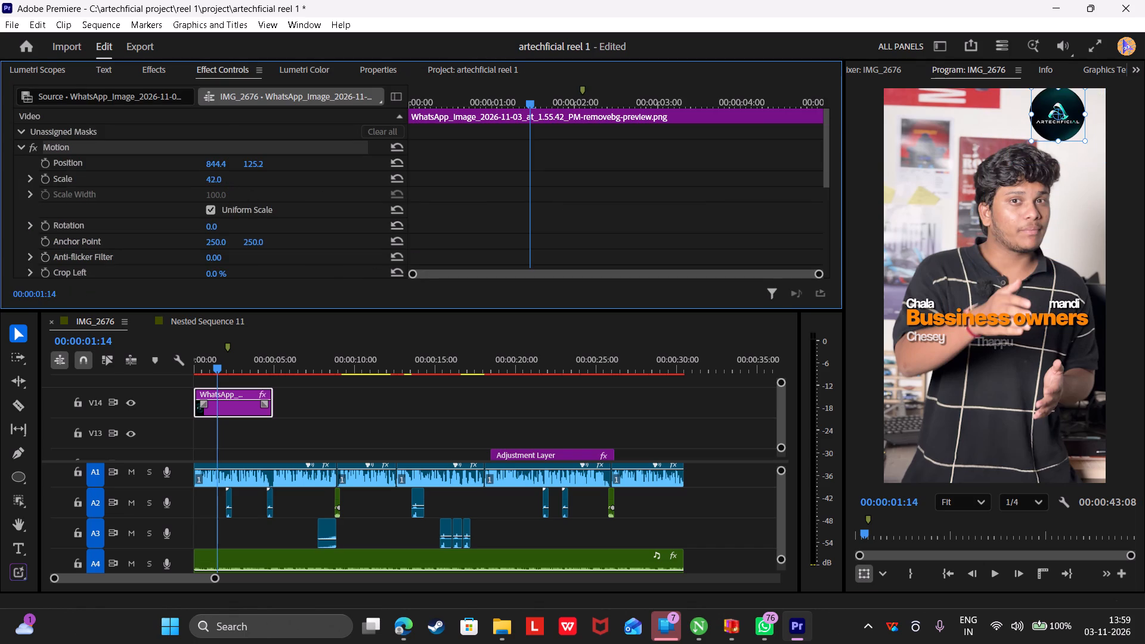
left_click_drag(182, 188, 181, 189)
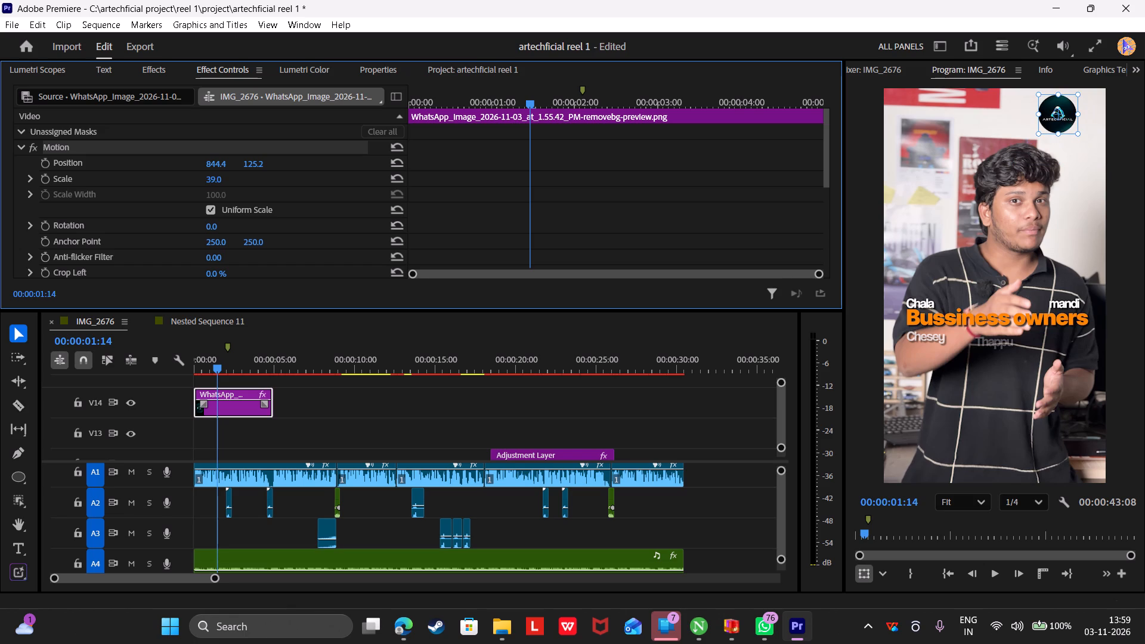
left_click_drag(181, 189, 182, 189)
Shift the logo clip farther toward the frame's right edge, to a horizontal position of about 899.
left_click_drag(222, 164, 264, 159)
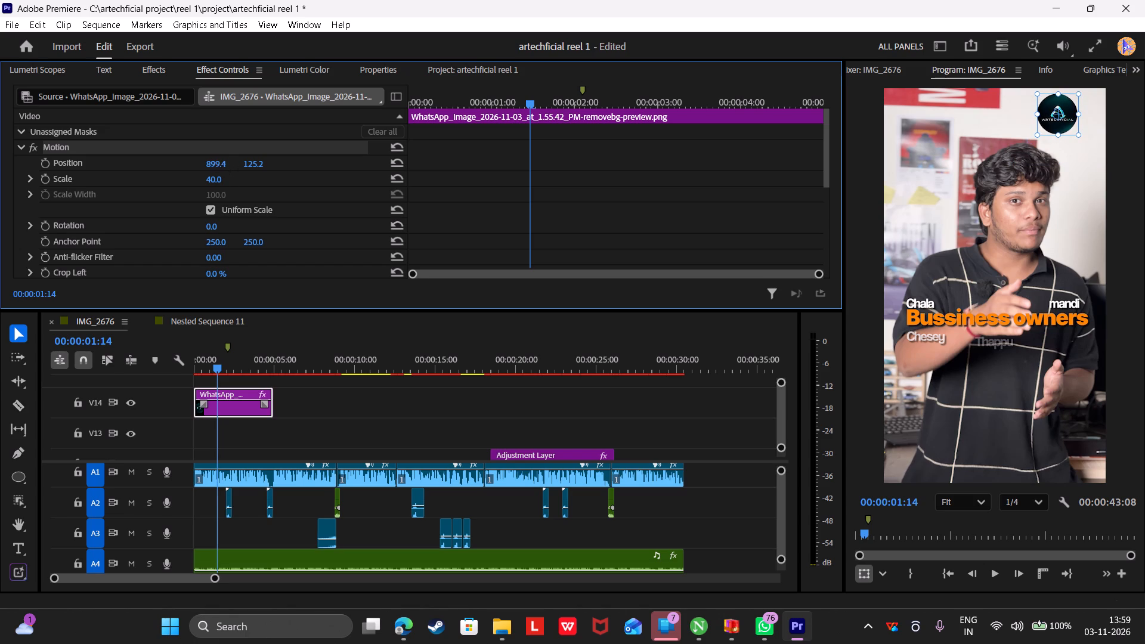
Move the ARTECHFICIAL logo into the frame's upper-right corner, at position 957.4, 117.2.
left_click_drag(264, 159, 293, 162)
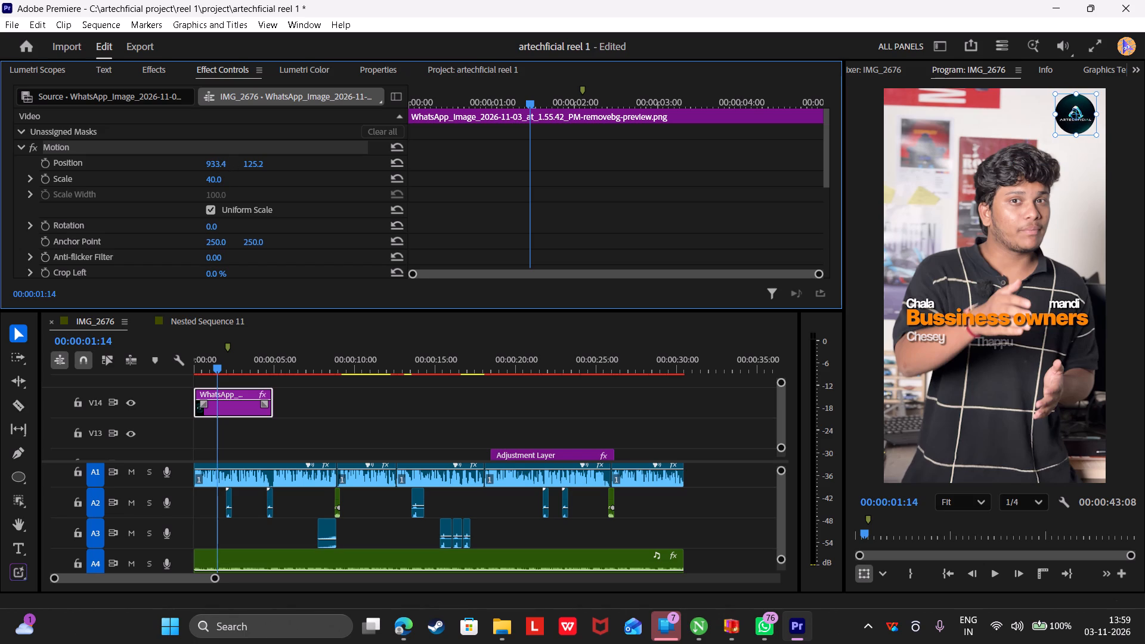
left_click_drag(293, 162, 308, 162)
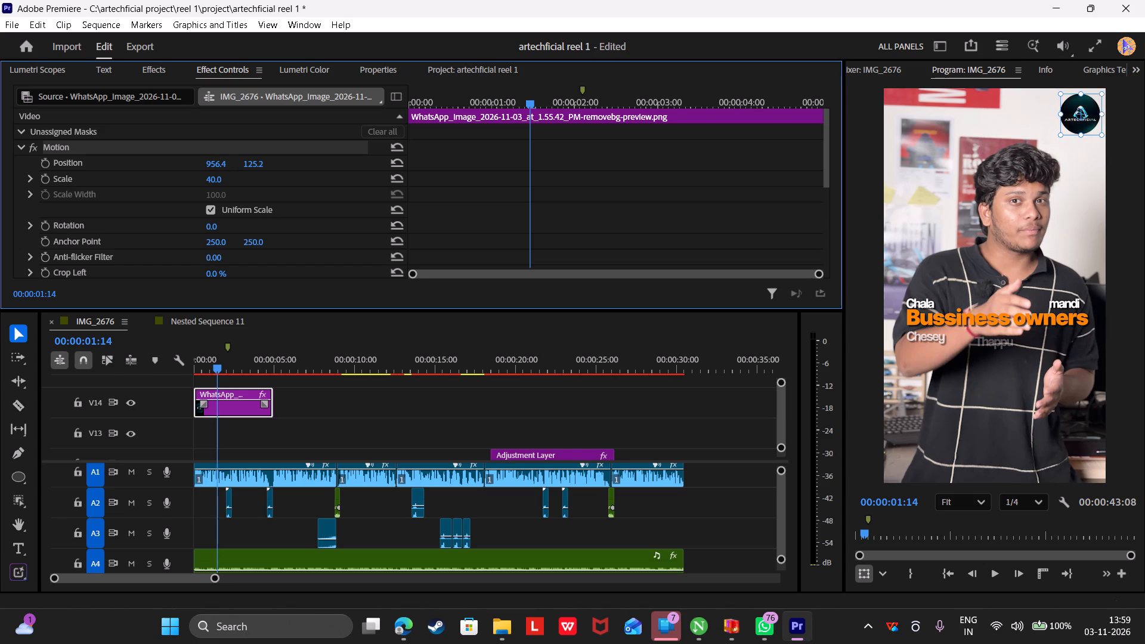
left_click_drag(308, 162, 308, 162)
left_click_drag(256, 165, 247, 166)
left_click_drag(247, 166, 250, 166)
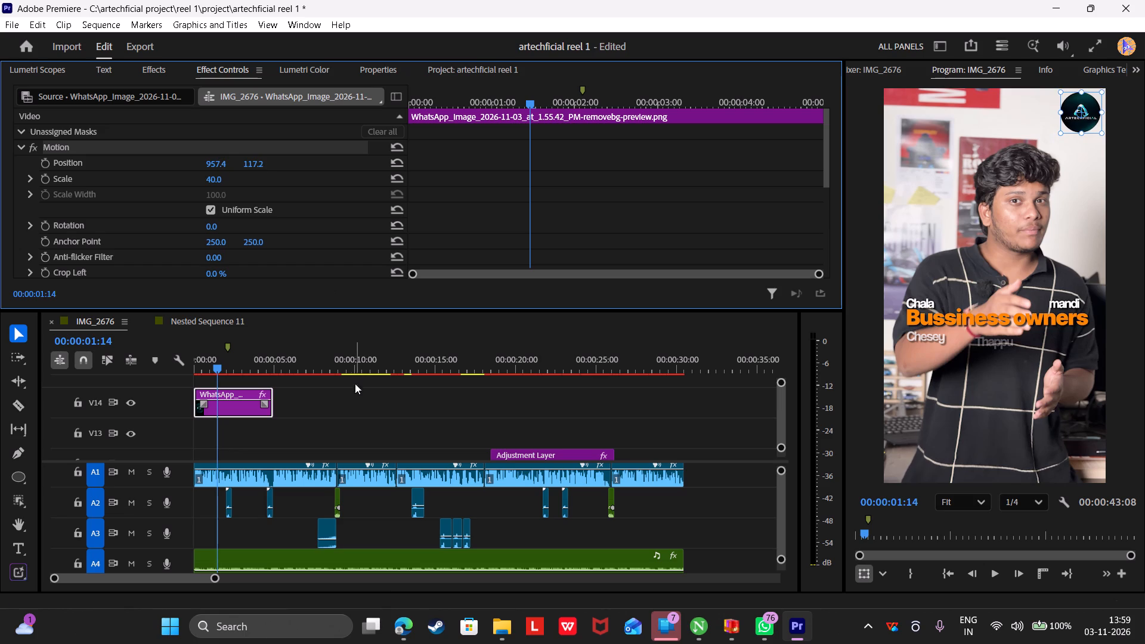
Extend the logo clip on V14 to the end of the footage, at about 30 seconds.
left_click_drag(280, 397, 597, 430)
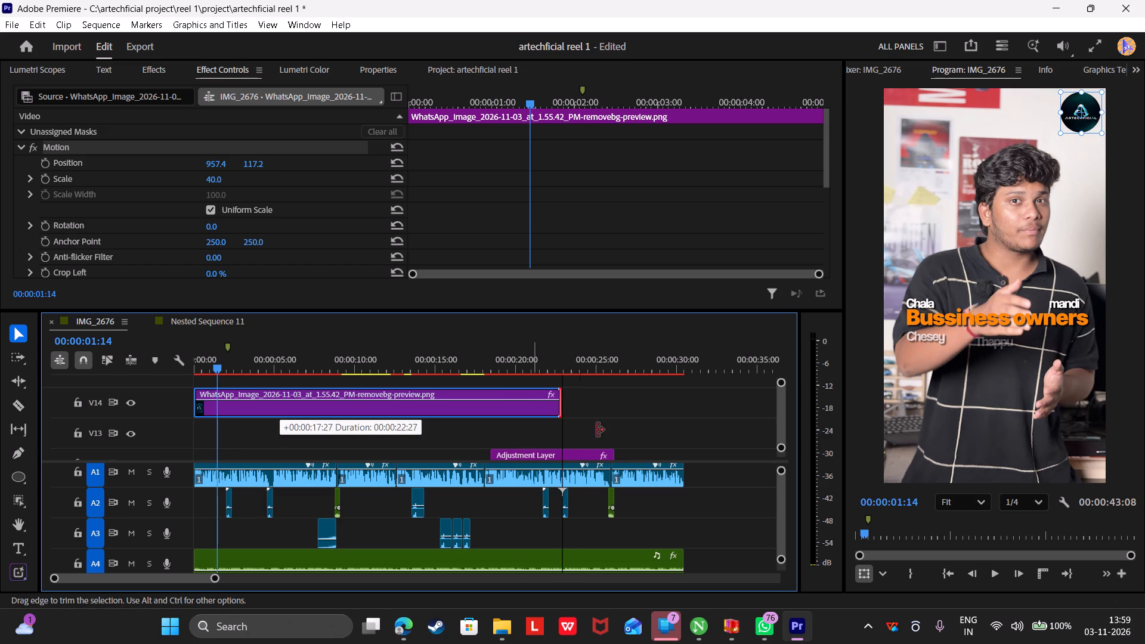
left_click_drag(597, 430, 686, 455)
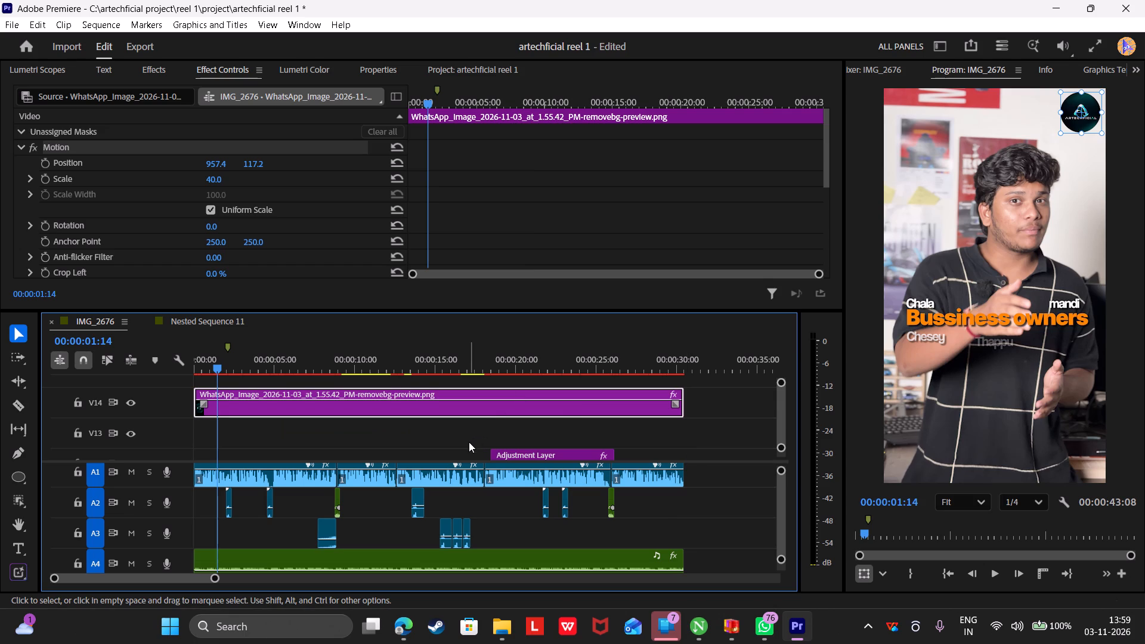
Raise the Nested Sequence 07 clip on V3 to a vertical position of 838 and play back that section.
scroll(469, 442, "down", 2, "ctrl")
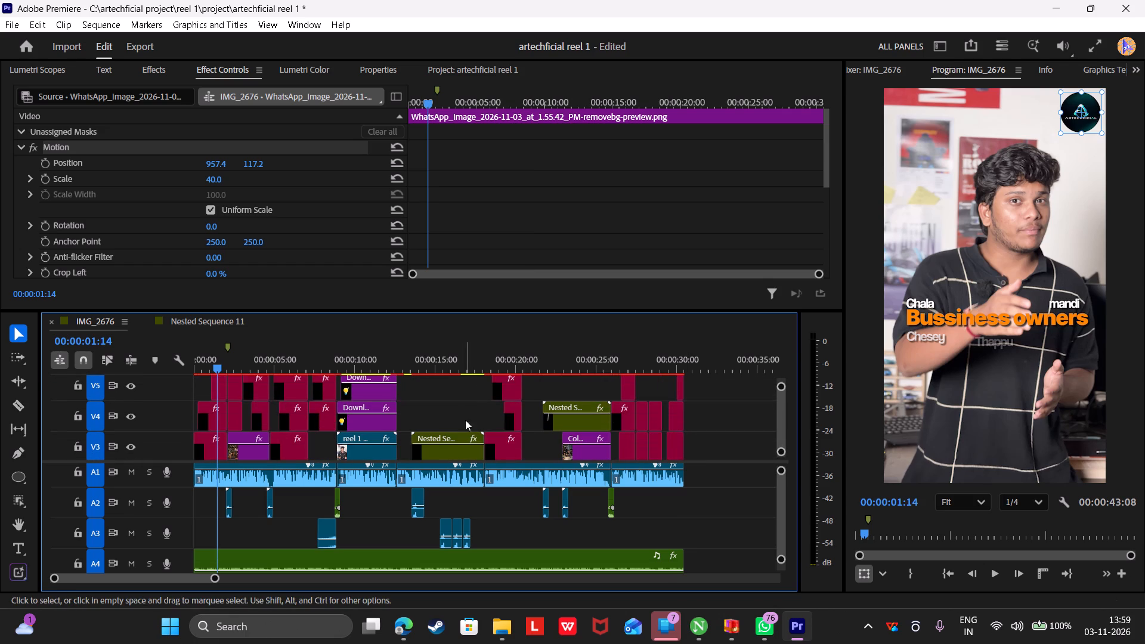
left_click(463, 357)
scroll(448, 419, "down", 1, "ctrl")
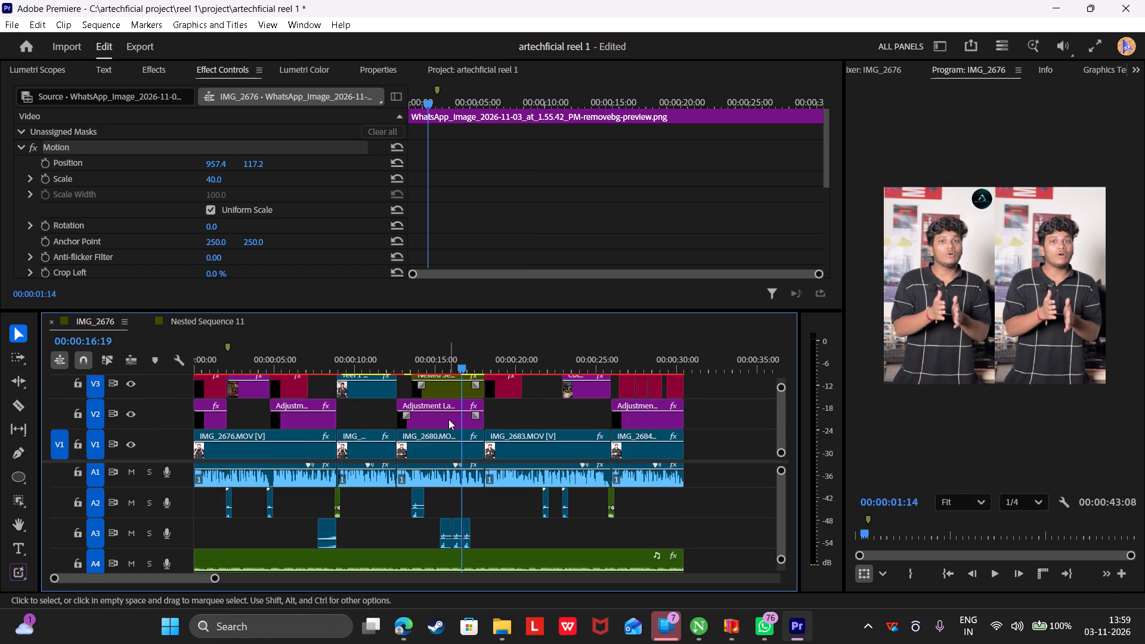
left_click(450, 394)
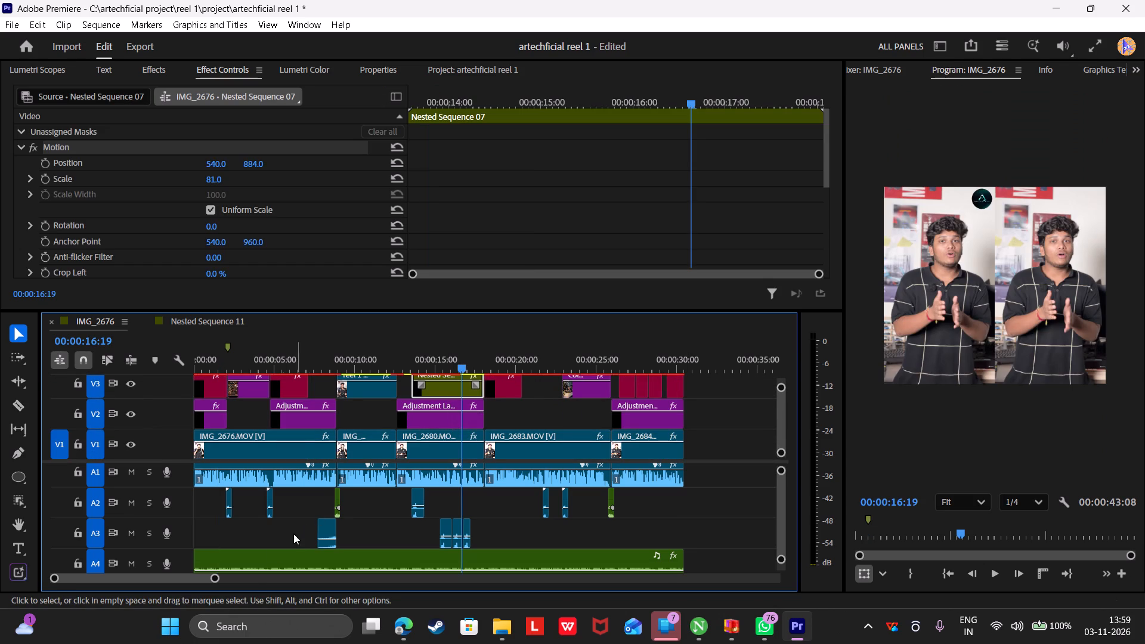
left_click_drag(215, 580, 146, 568)
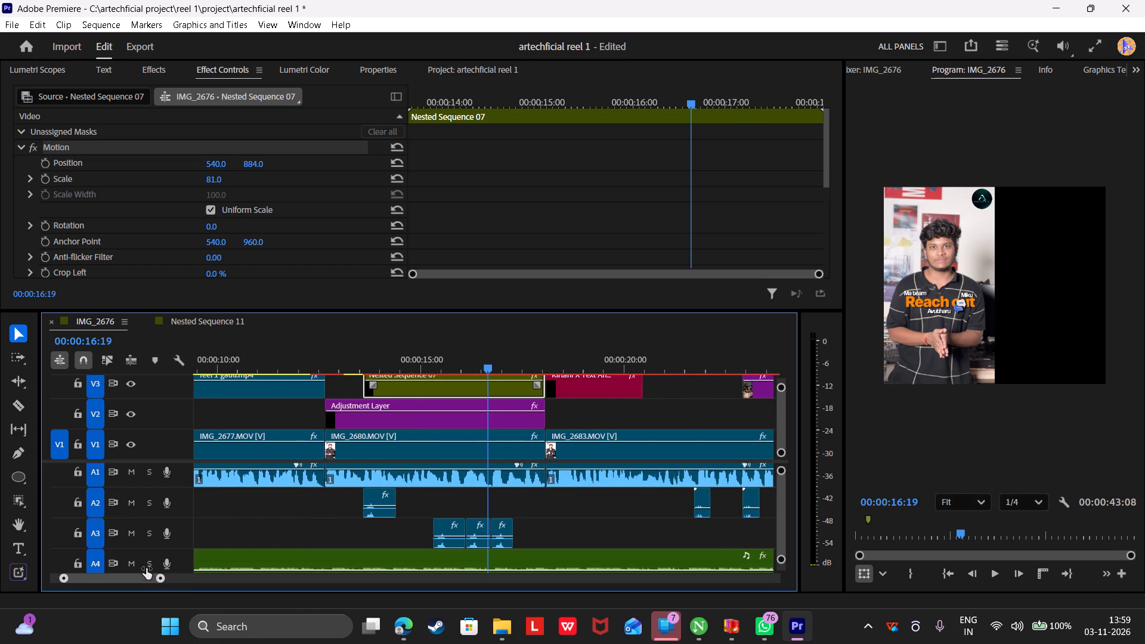
left_click_drag(146, 568, 138, 564)
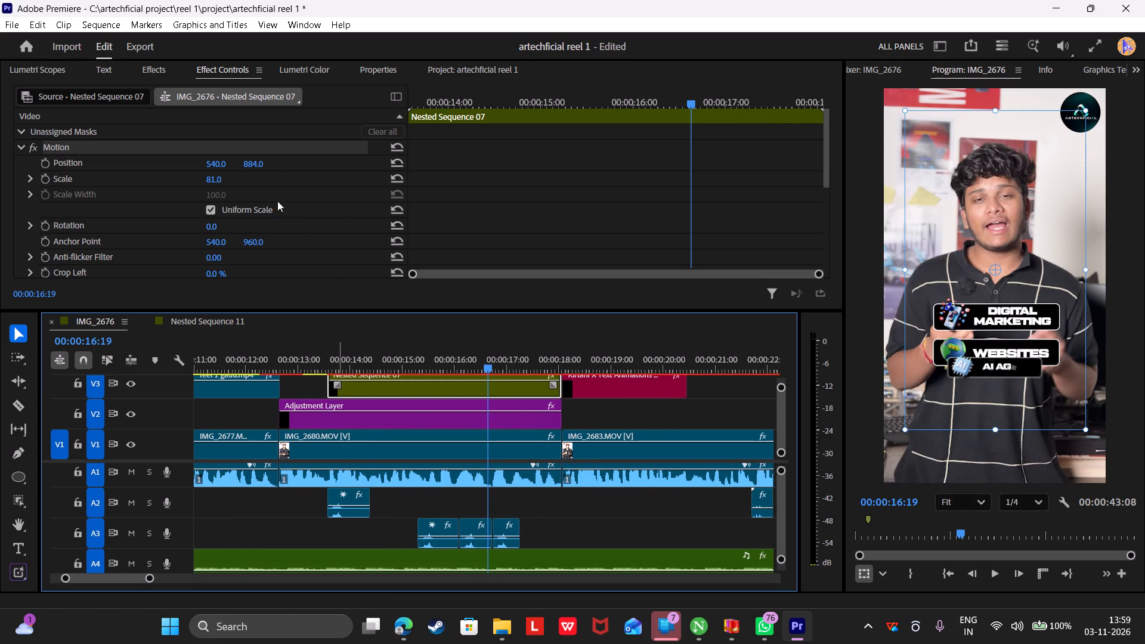
left_click_drag(256, 165, 225, 177)
key("space")
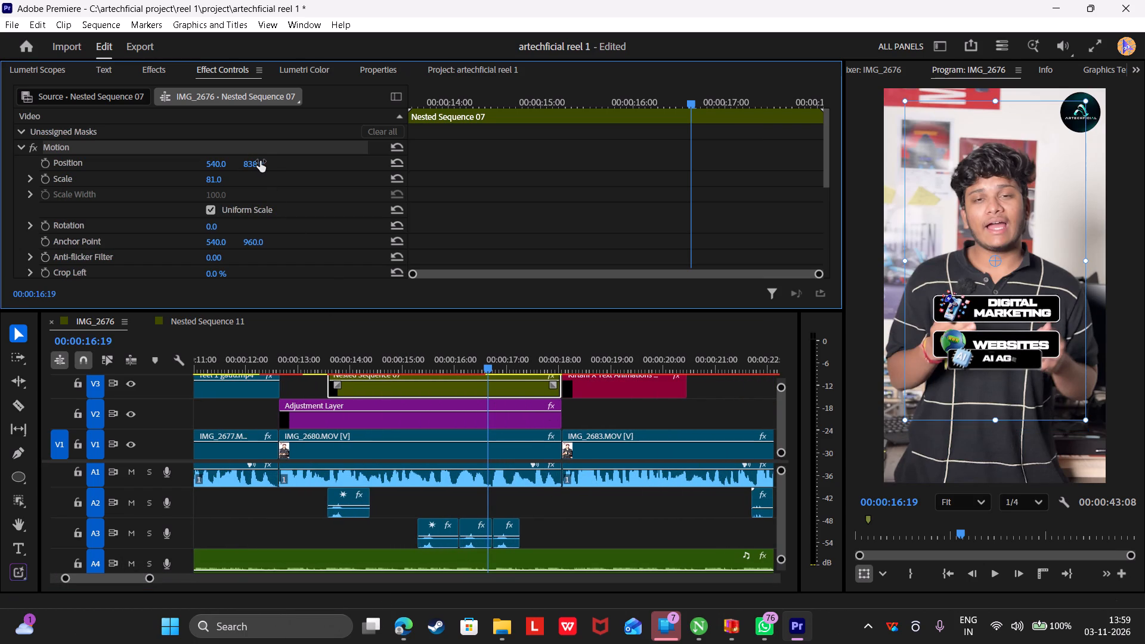
key("space")
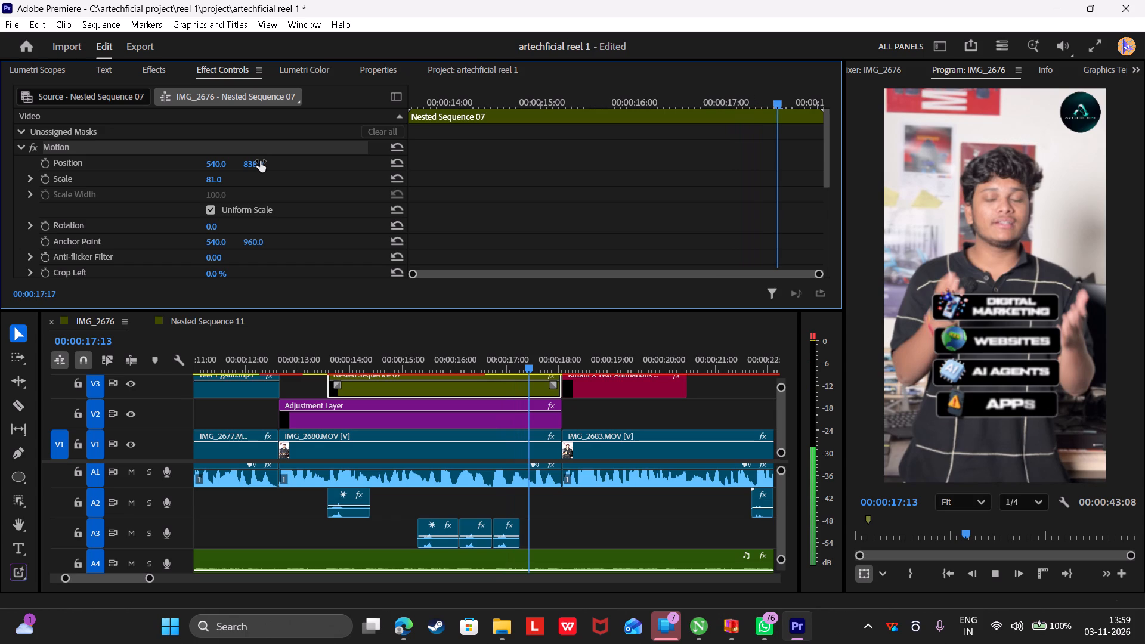
key("space")
key("space")
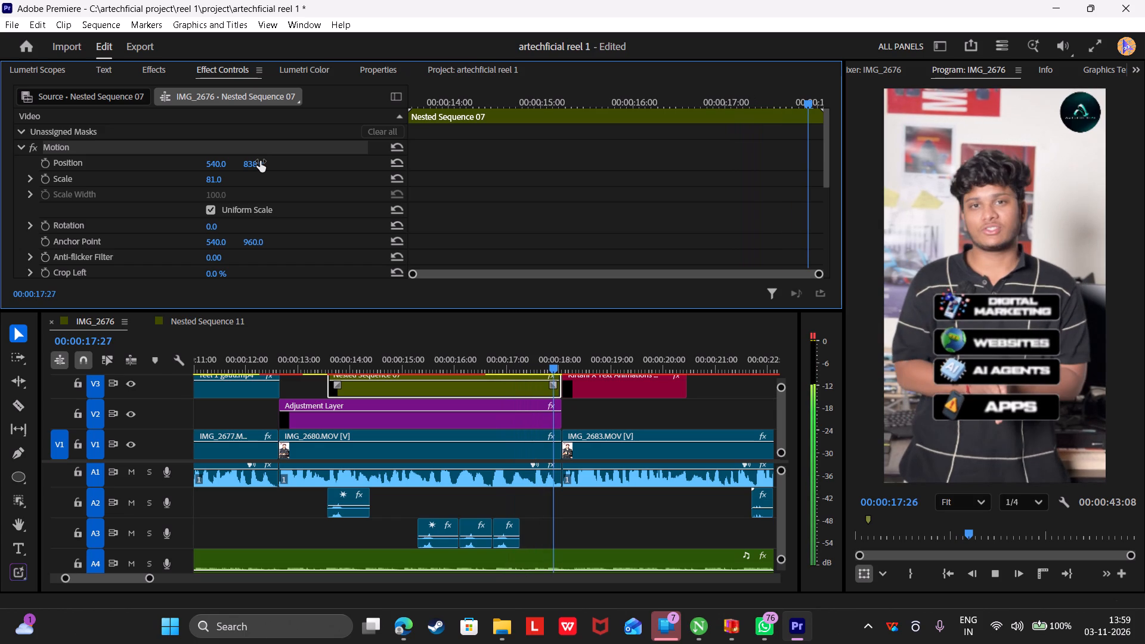
Copy all APPS label layers from Nested Sequence 05 into Nested Sequence 07, placing them after the existing clips at about 5 seconds.
triple_click(451, 391)
left_click(451, 391)
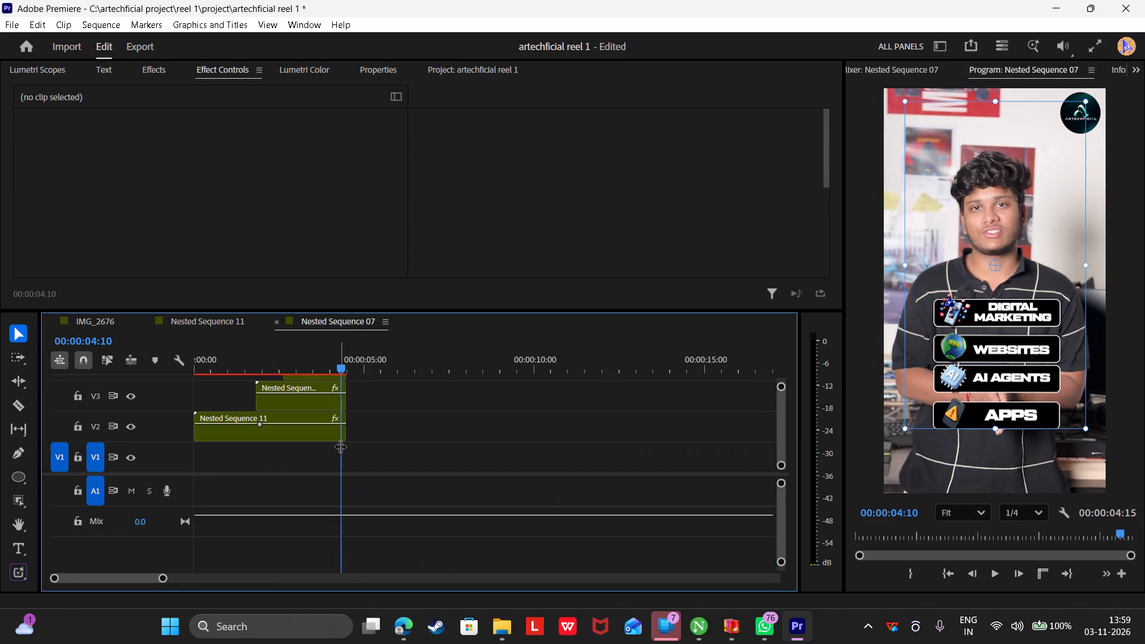
scroll(340, 446, "up", 1, "ctrl")
left_click(321, 409)
triple_click(321, 409)
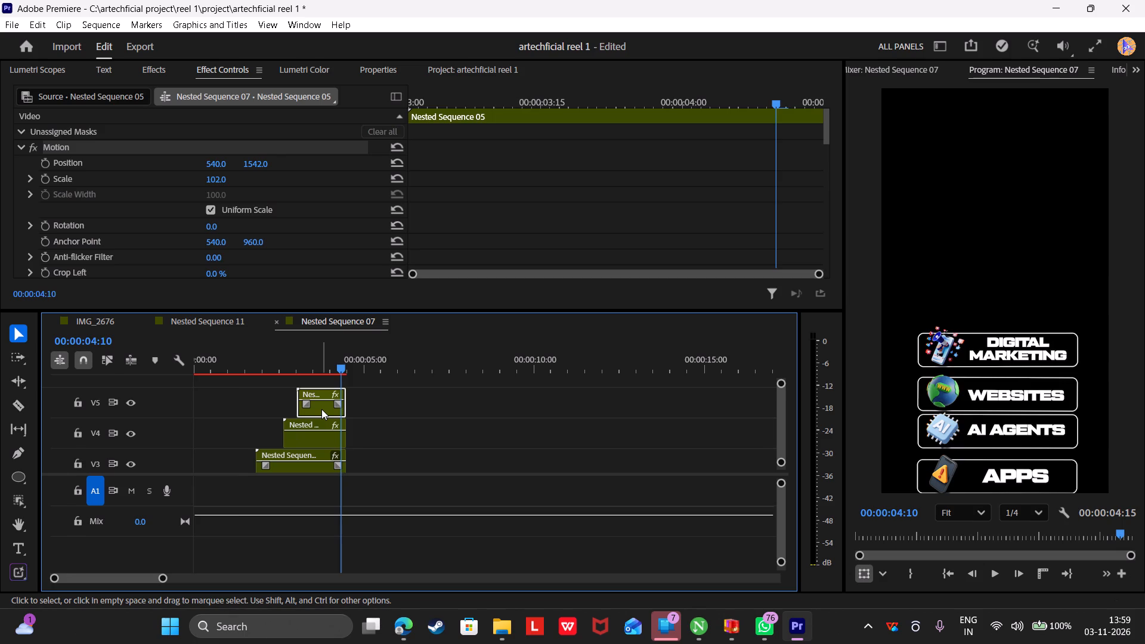
scroll(321, 409, "up", 1, "ctrl")
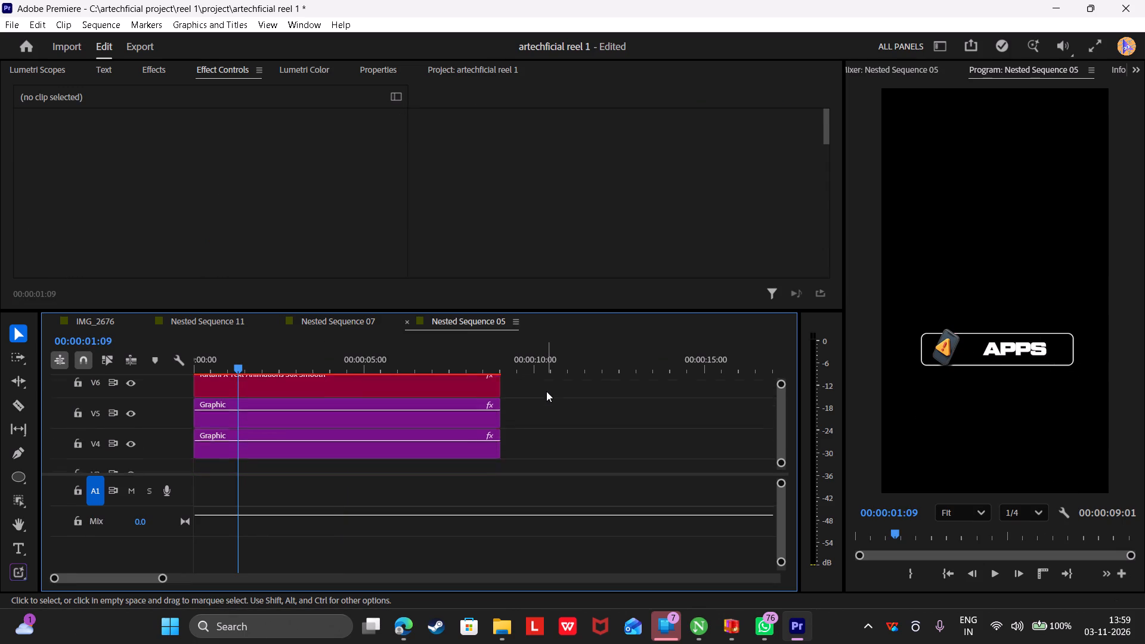
left_click_drag(541, 389, 480, 473)
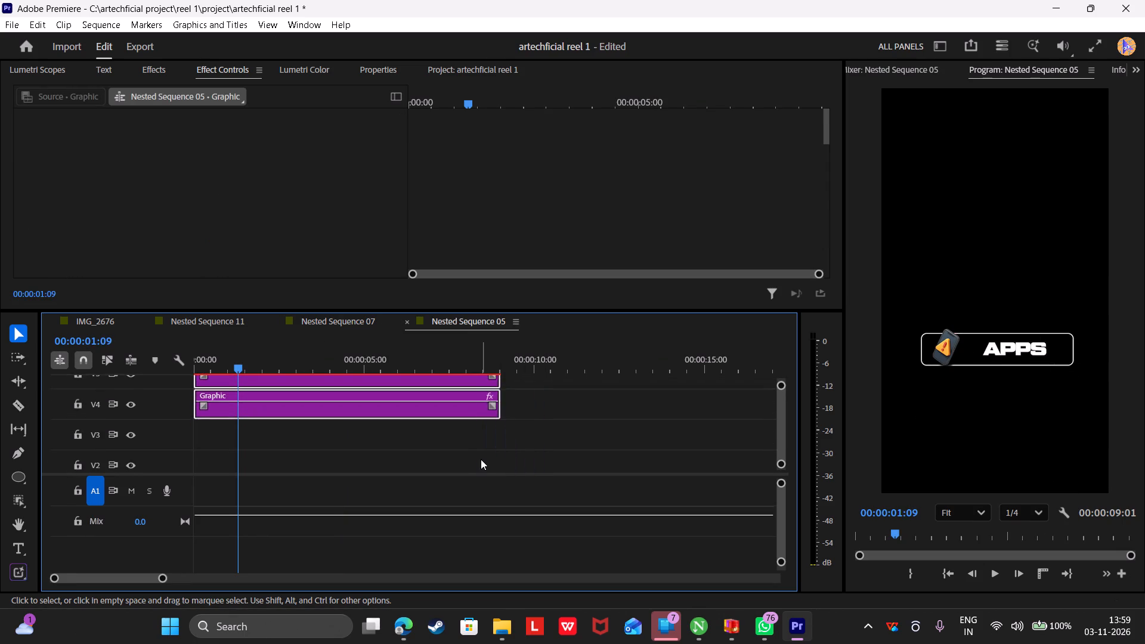
scroll(481, 459, "up", 1, "ctrl")
left_click_drag(531, 388, 479, 448)
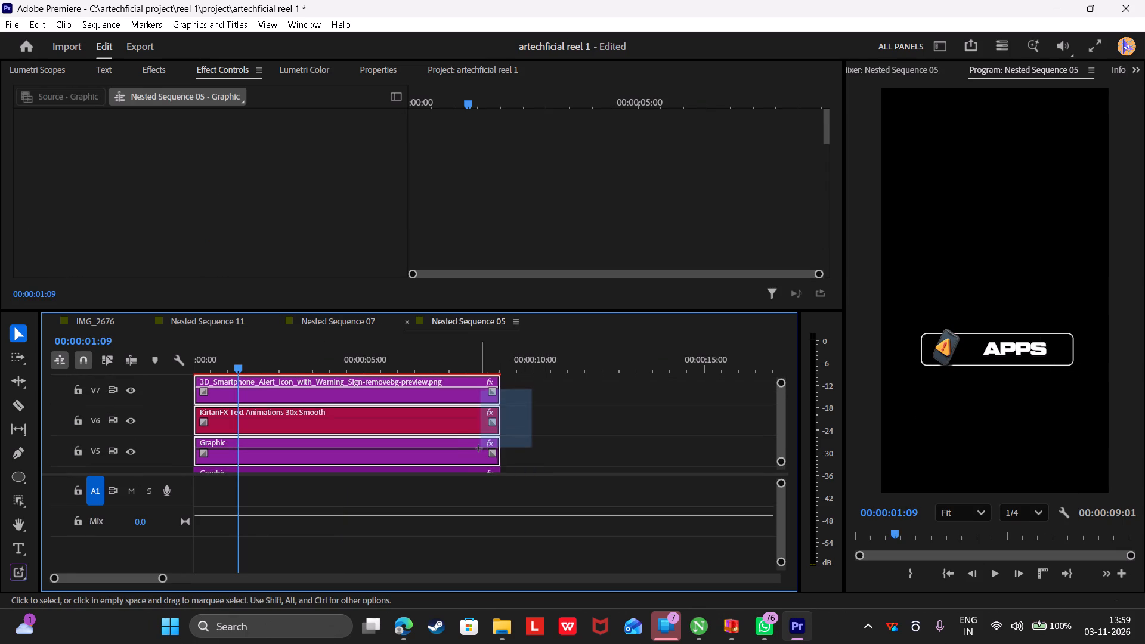
left_click_drag(479, 448, 465, 467)
left_click_drag(463, 461, 403, 364, "alt")
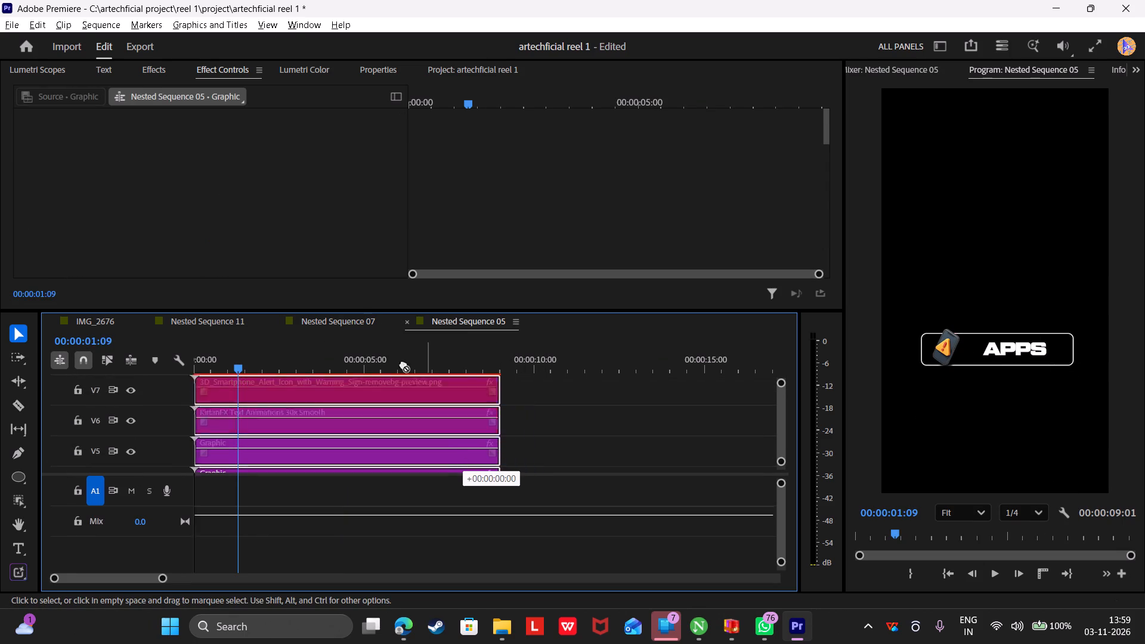
left_click_drag(403, 364, 478, 420, "alt")
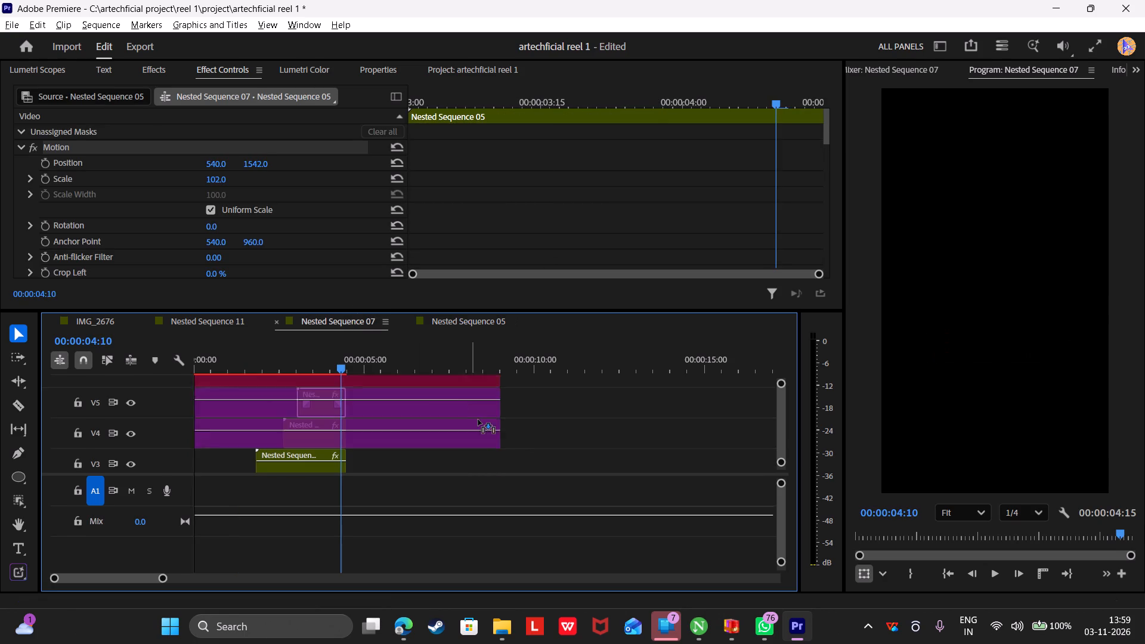
left_click_drag(478, 420, 626, 417, "alt")
Change the text of the copied KirtanFX text clip on V6 to "Dashboards".
left_click(513, 360)
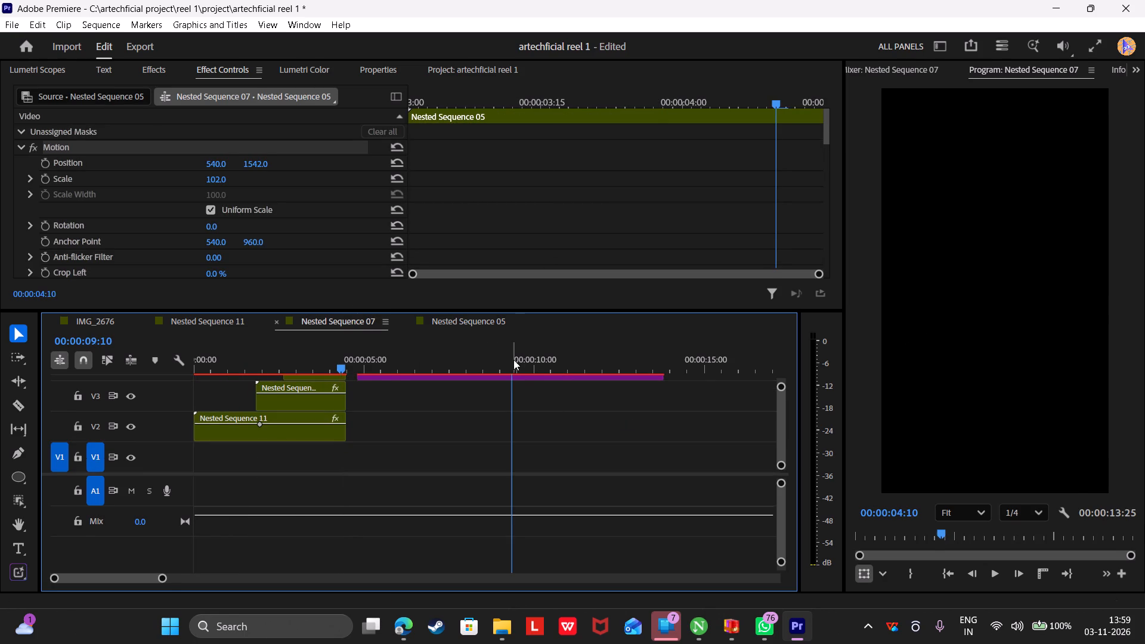
scroll(521, 420, "up", 1, "ctrl")
left_click(478, 417)
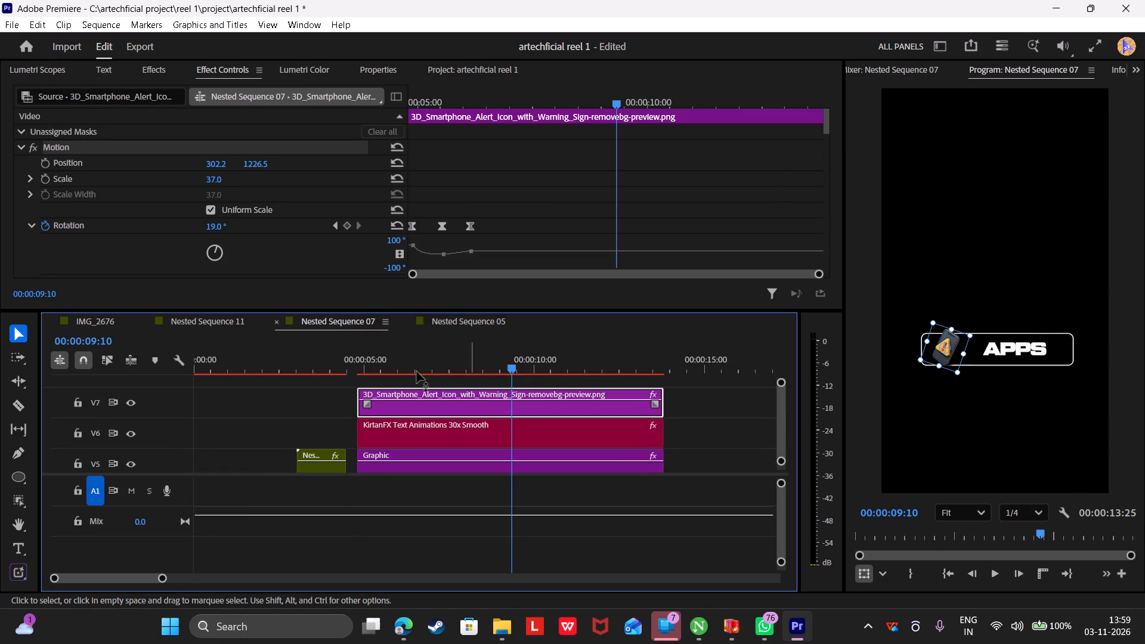
left_click(411, 423)
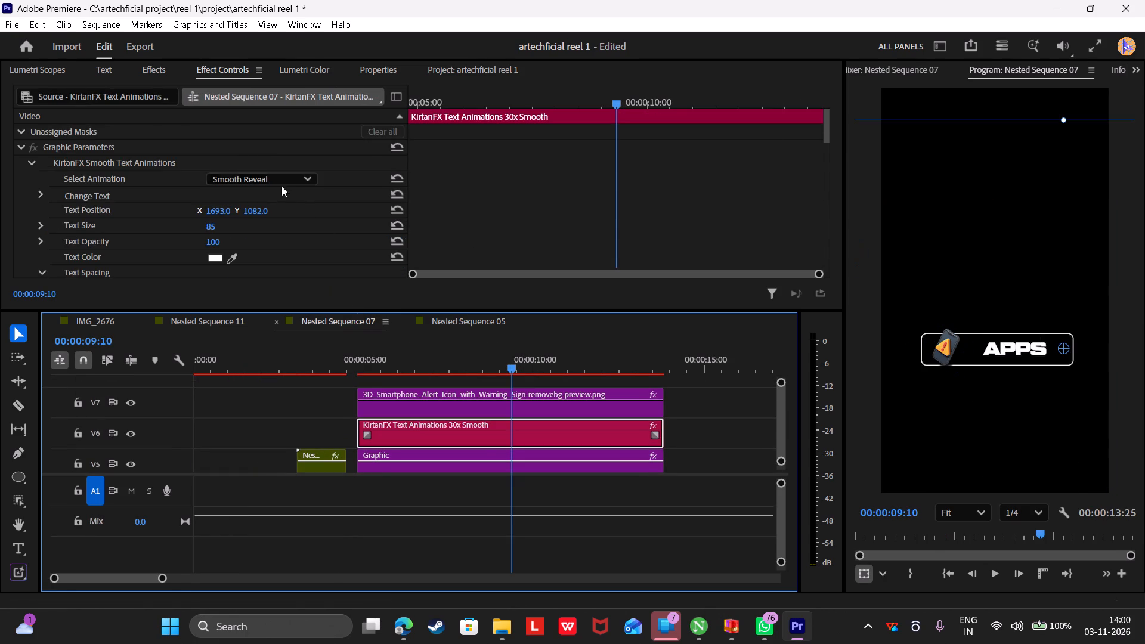
left_click(370, 62)
triple_click(209, 222)
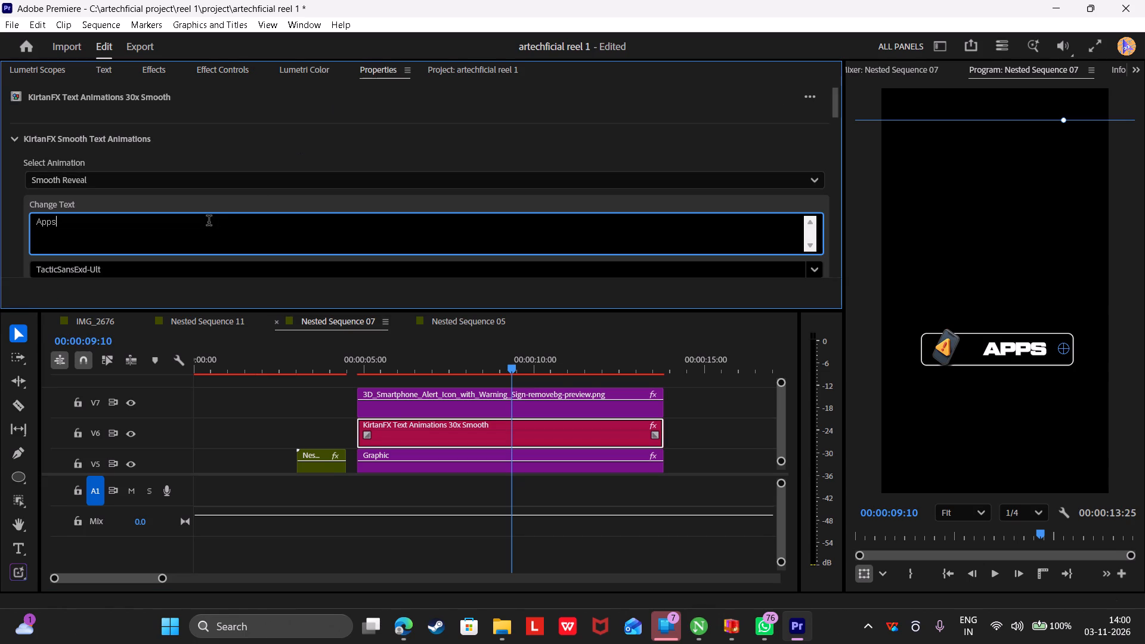
left_click(209, 222)
type("Dashboards")
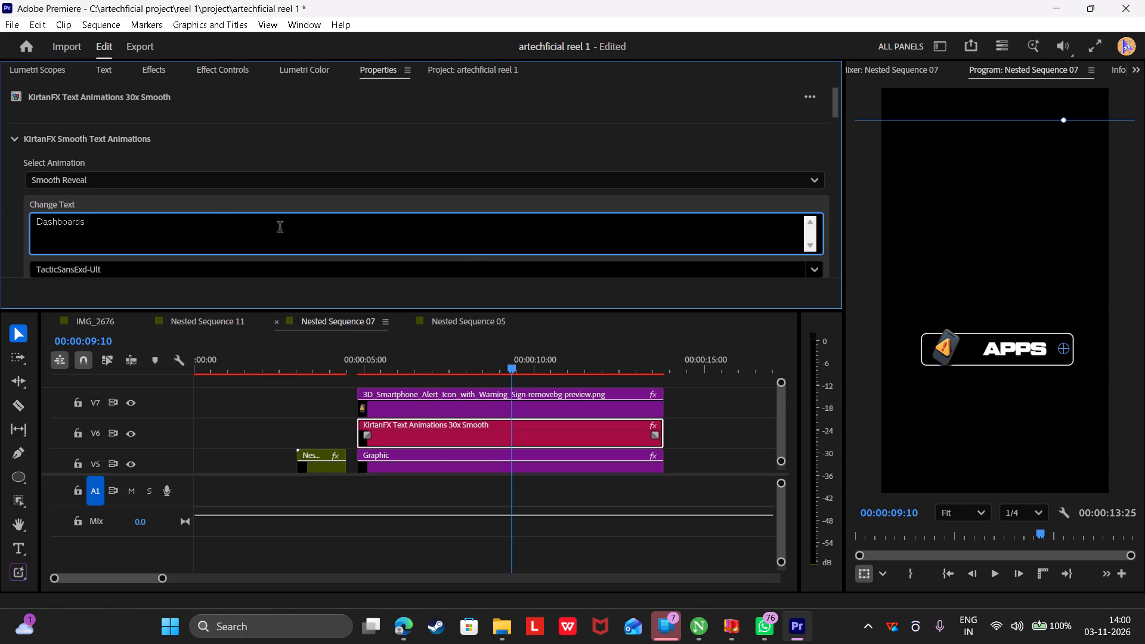
left_click(692, 404)
Reduce the Dashboards text size to 55 so it fits inside the label outline.
left_click(539, 441)
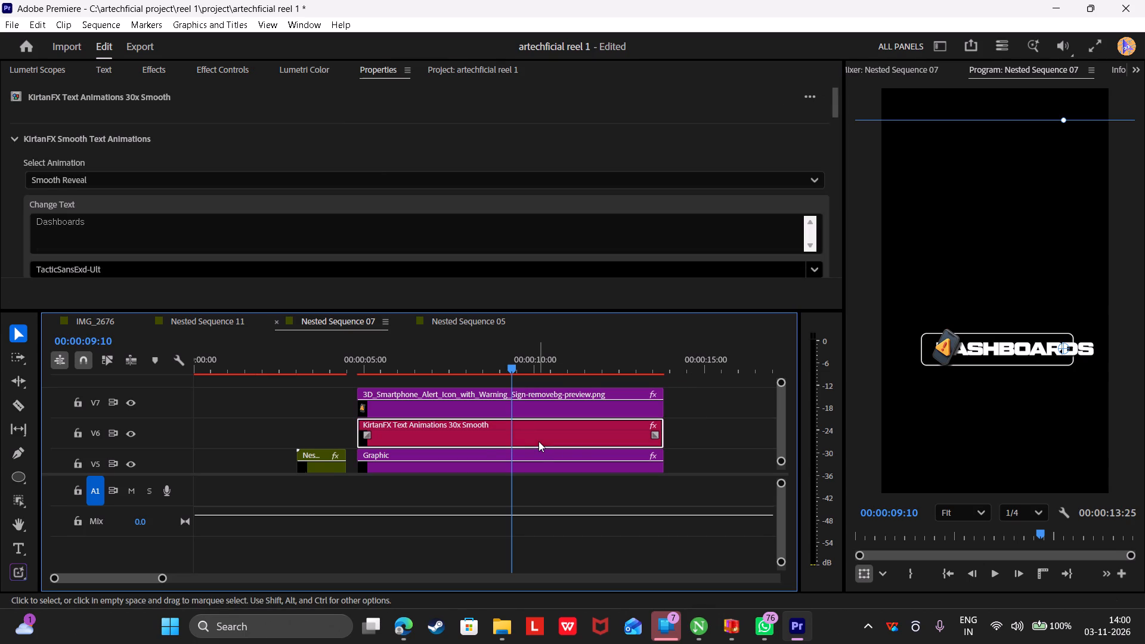
left_click_drag(161, 257, 131, 256)
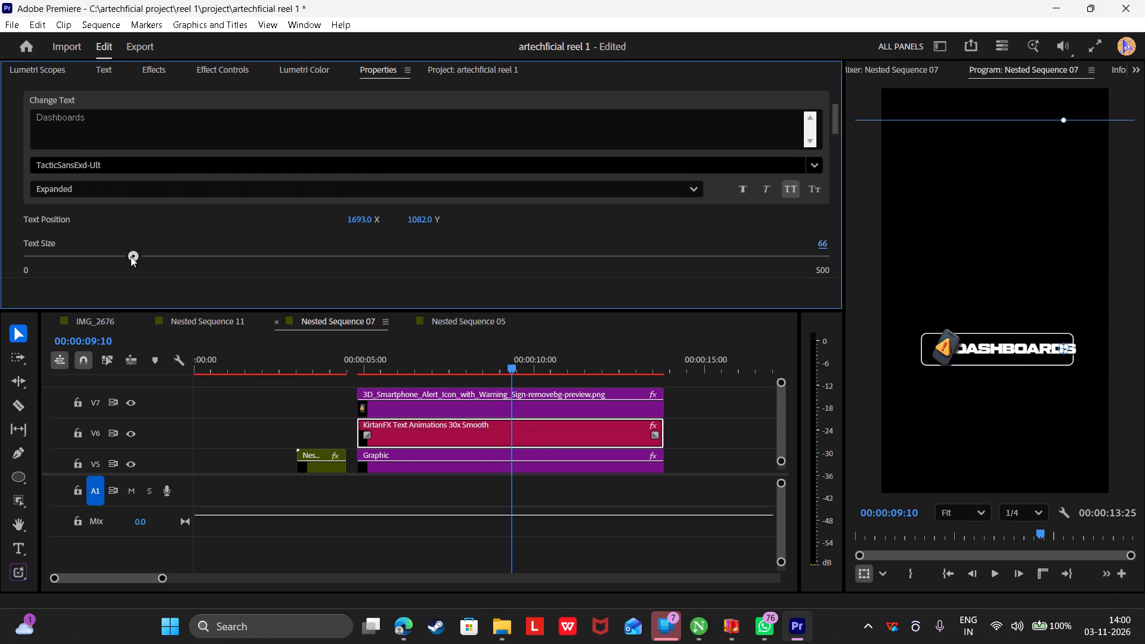
left_click_drag(131, 256, 112, 259)
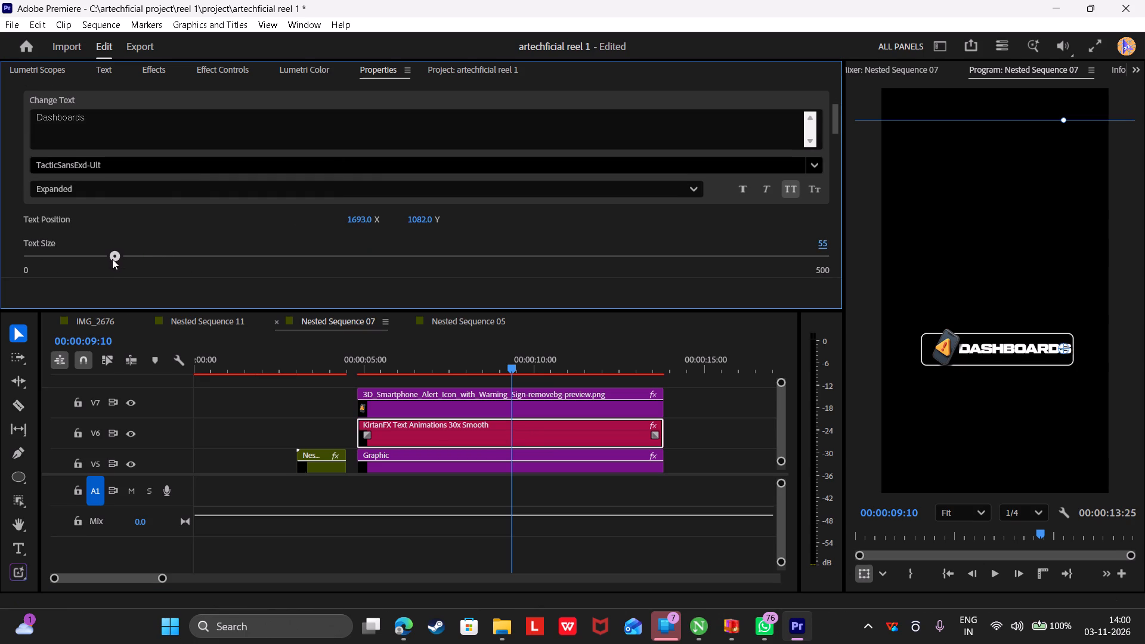
left_click_drag(112, 259, 114, 258)
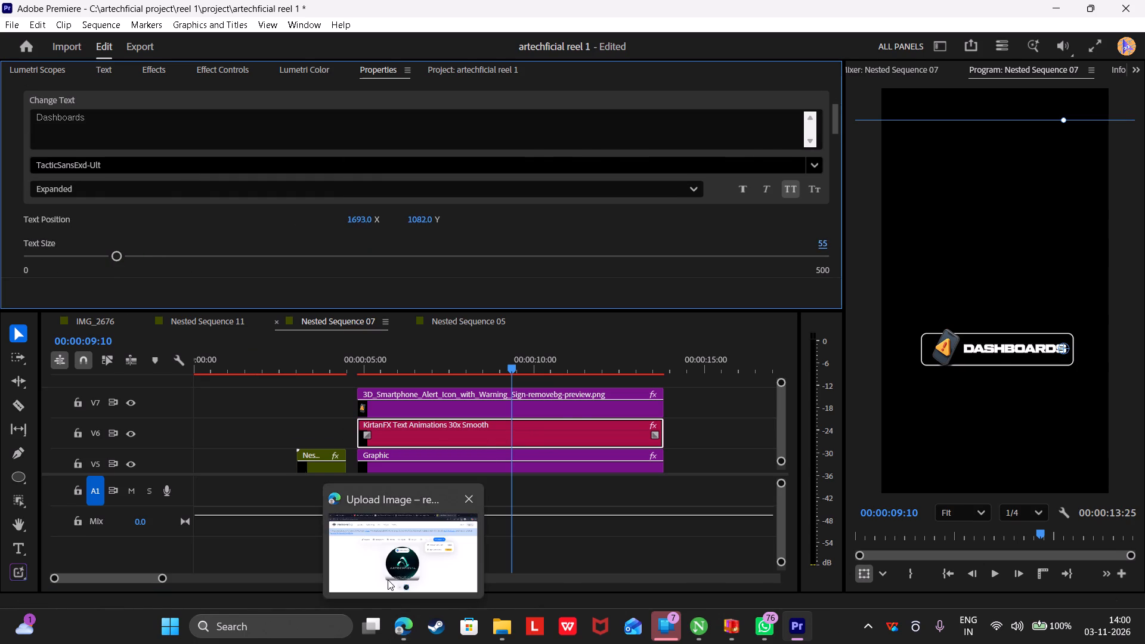
Switch to Edge, open Pinterest in a new tab and search for "dashboard 3d png".
left_click(388, 580)
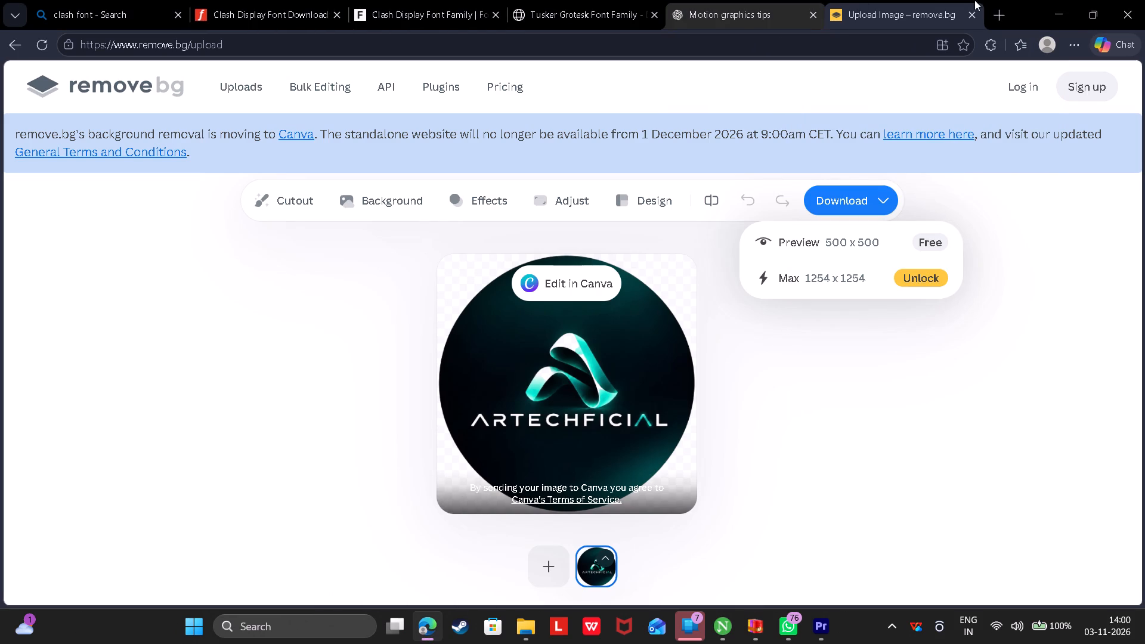
left_click(1008, 5)
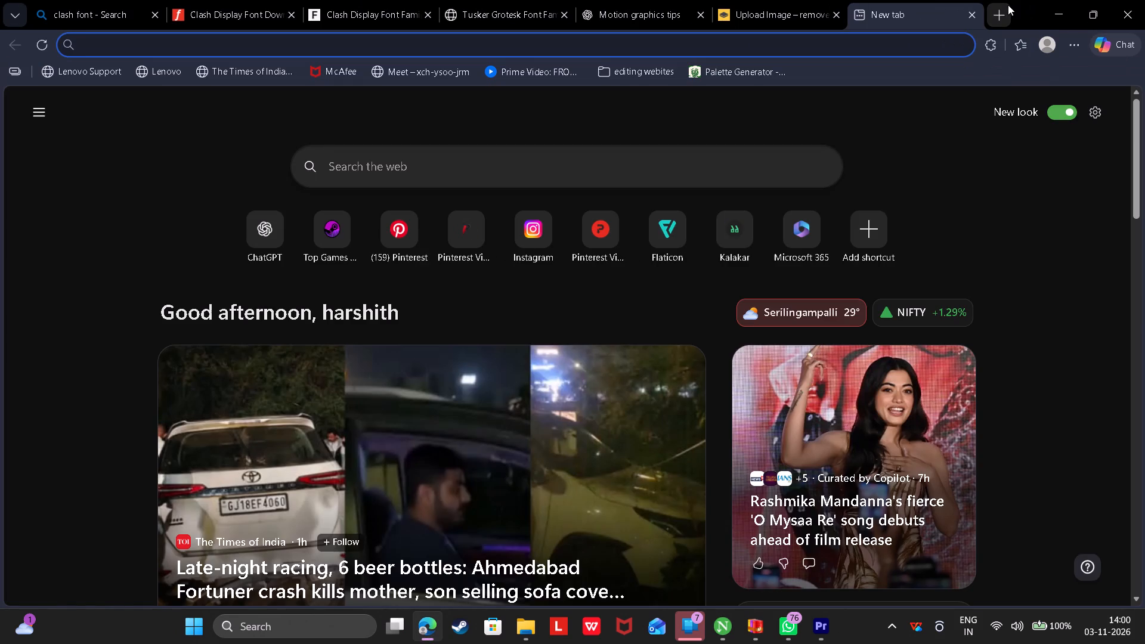
type("pint")
key("Return")
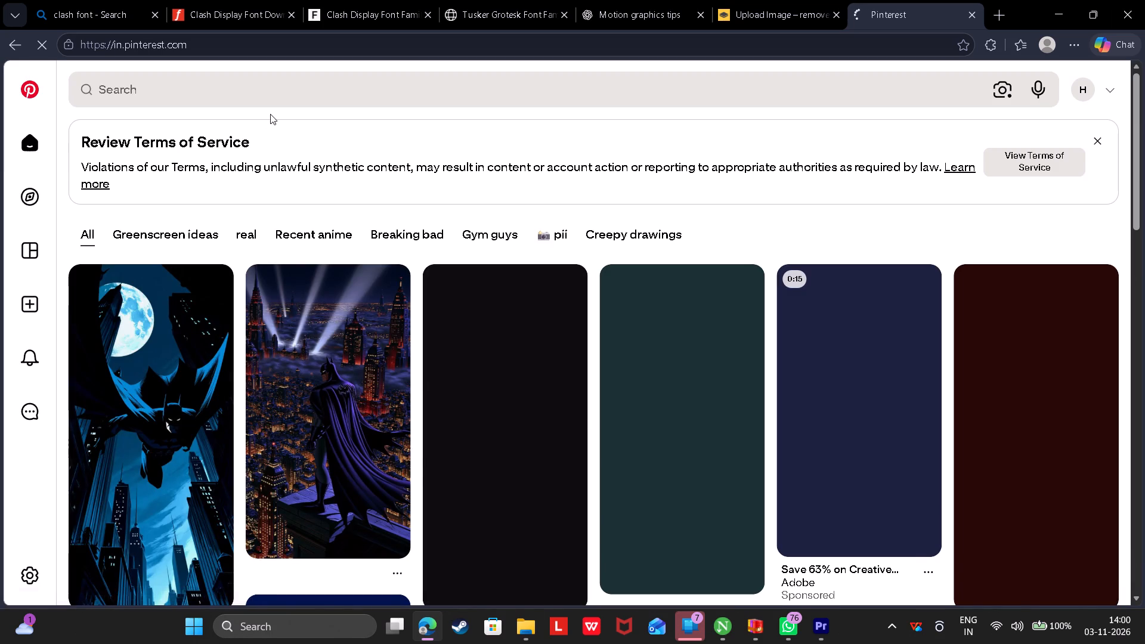
left_click(267, 103)
type("dashboard 3d png")
key("Return")
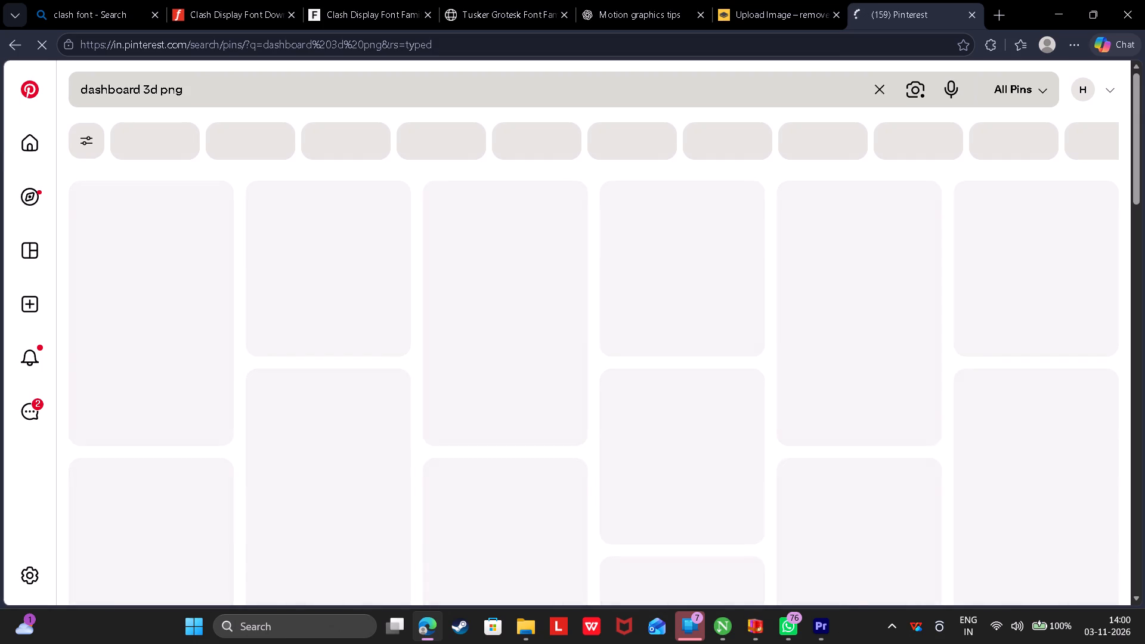
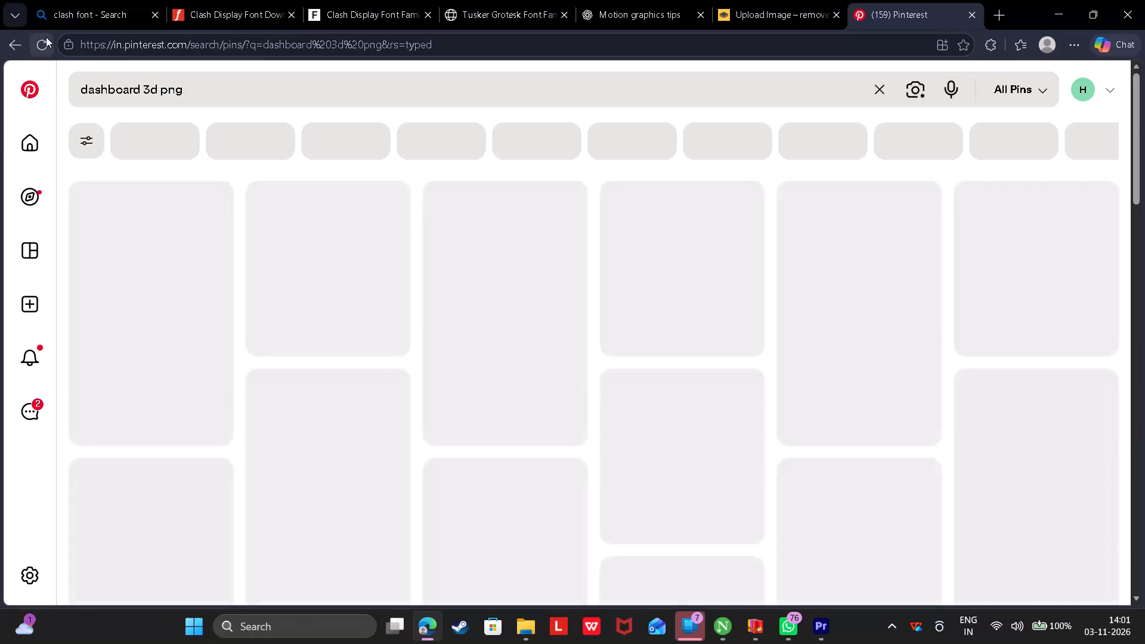
Reload the Pinterest results page, then switch to Premiere and close it, saving the changes to the artechficial reel 1 project.
left_click(43, 42)
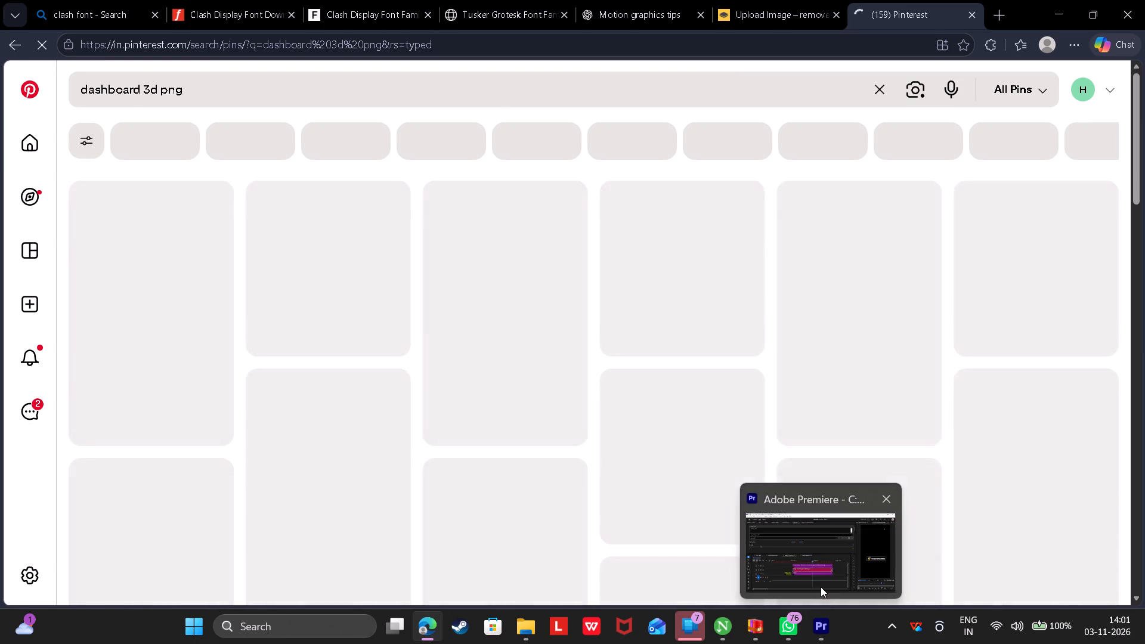
left_click(821, 587)
left_click(1144, 0)
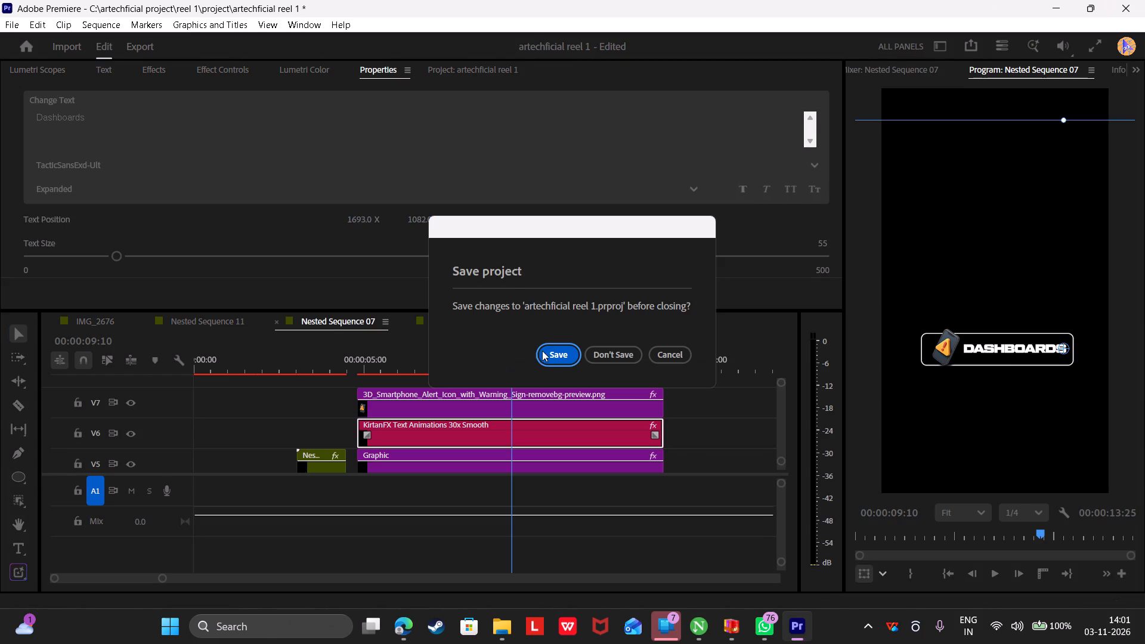
left_click(549, 359)
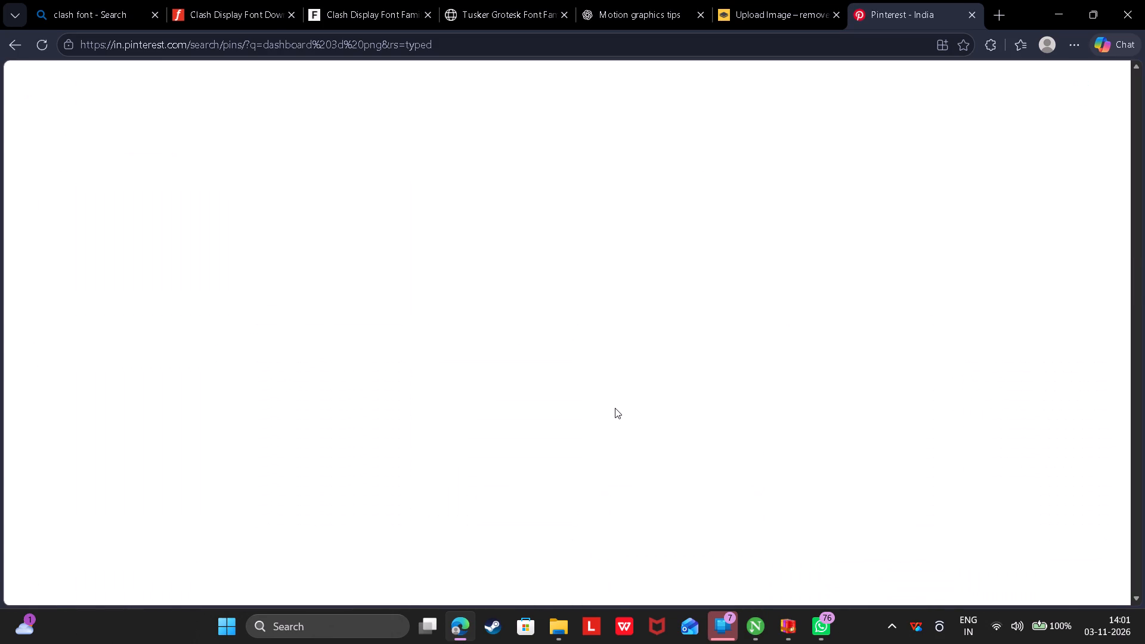
In Edge, browse the Pinterest results and download the "ultra detailed 3d ui/ux dashboard icon floating" image.
scroll(703, 392, "right", 1)
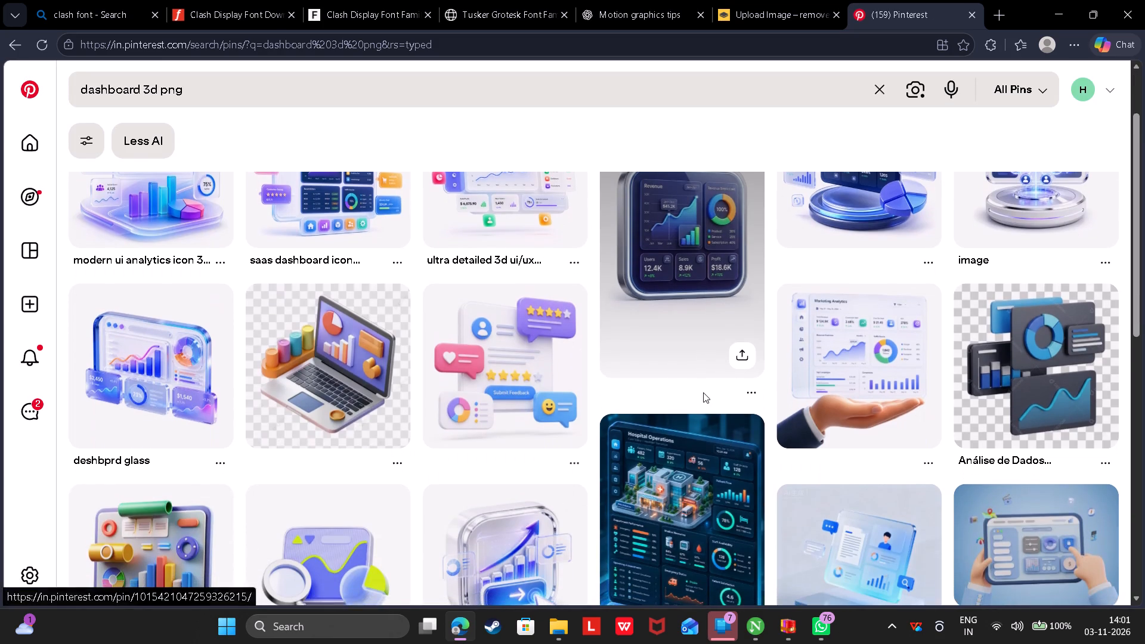
scroll(703, 392, "right", 2)
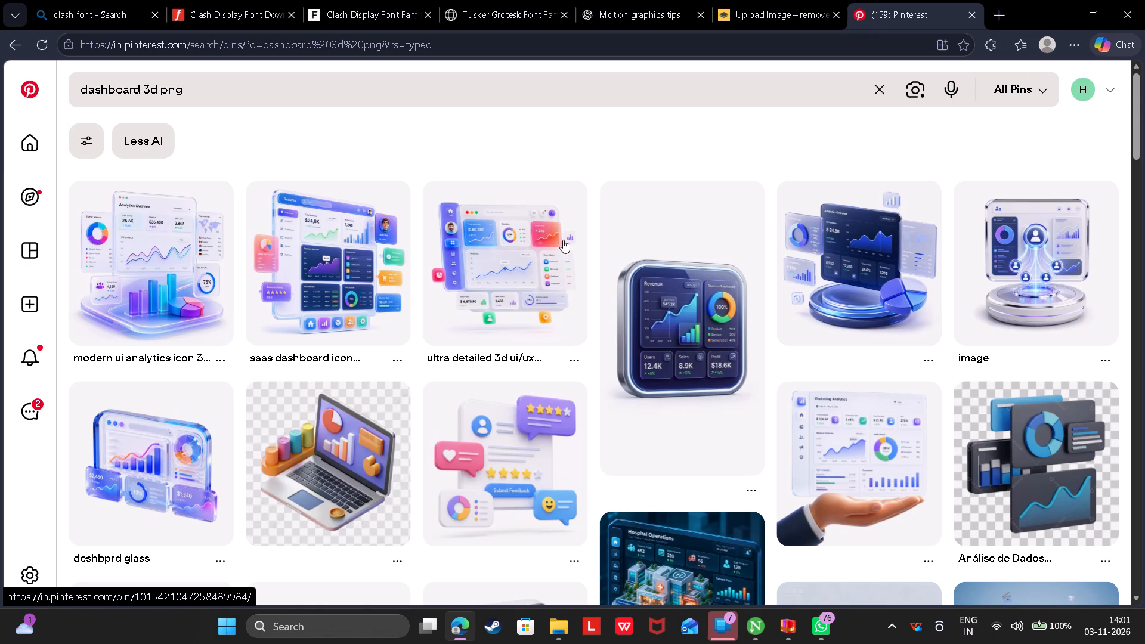
left_click(522, 255)
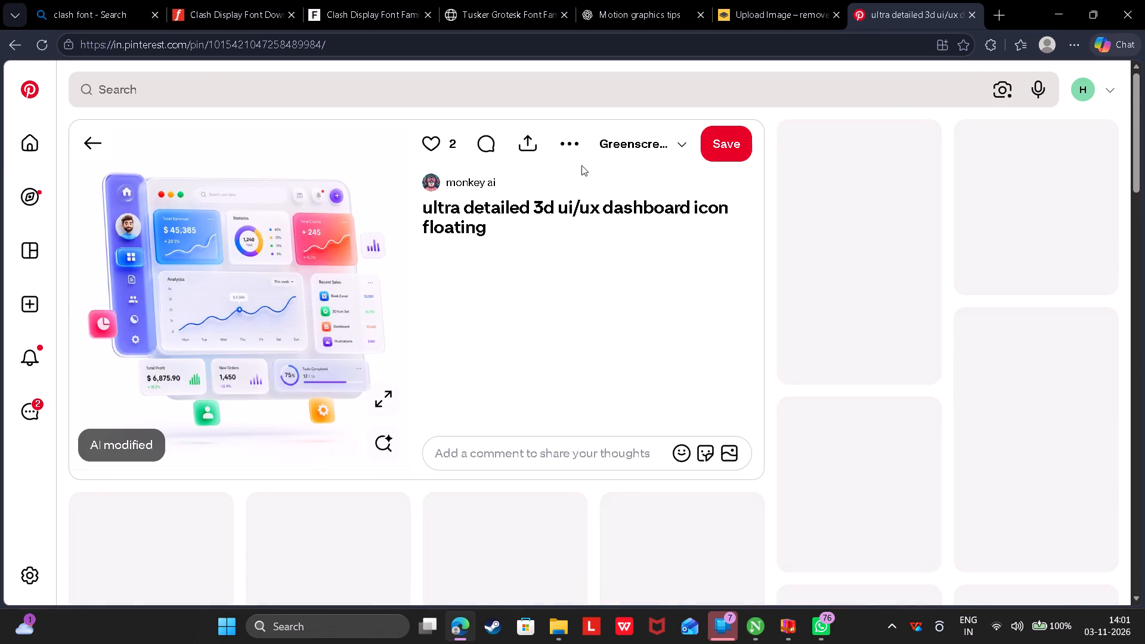
left_click(574, 154)
left_click(547, 221)
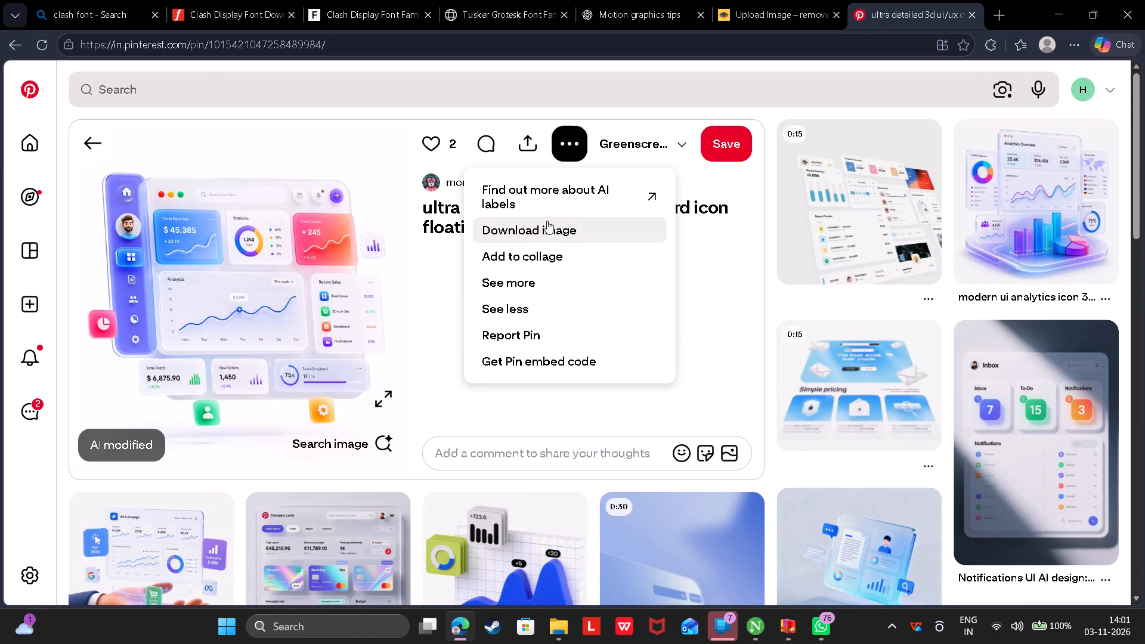
Remove the downloaded dashboard icon's background in the open remove.bg page and download the free 500 x 500 preview.
left_click(809, 0)
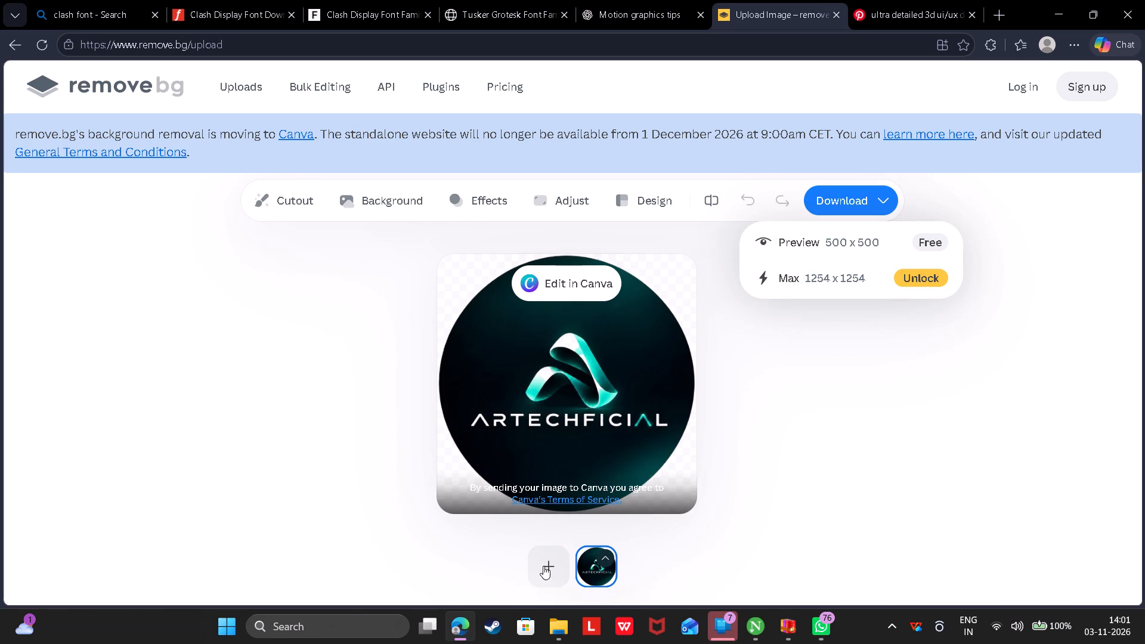
left_click(543, 566)
left_click(178, 135)
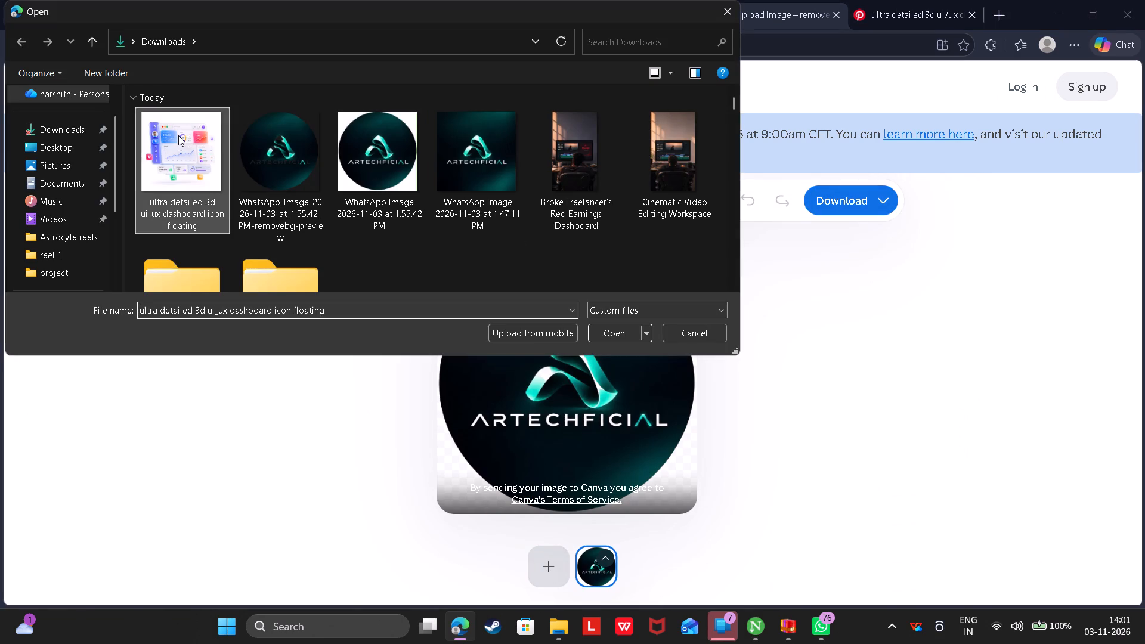
left_click(617, 336)
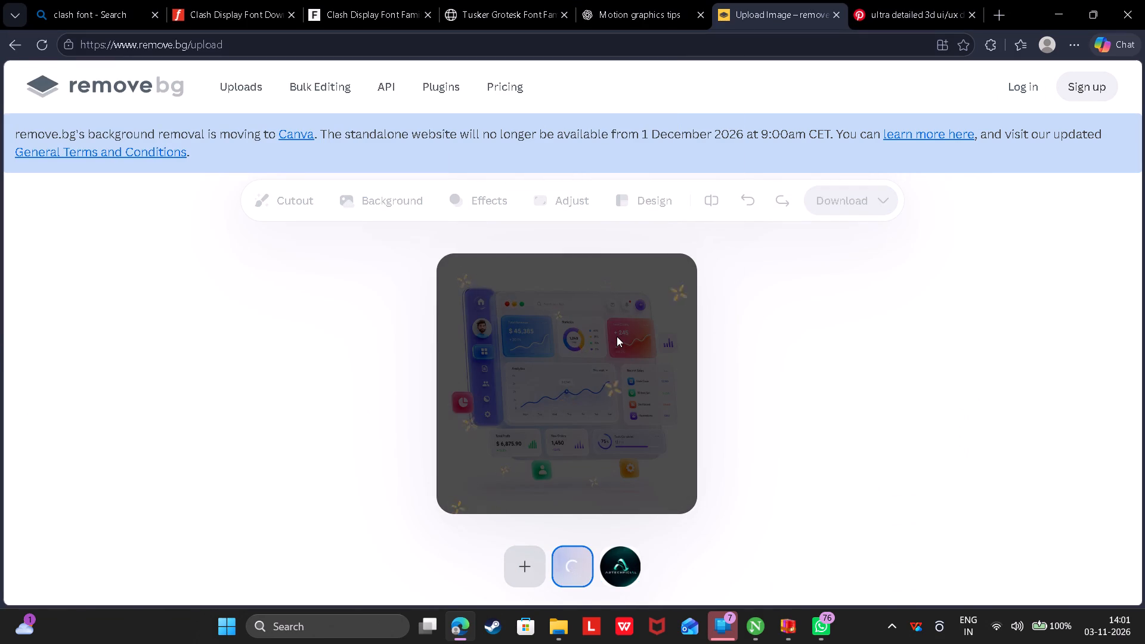
left_click(850, 205)
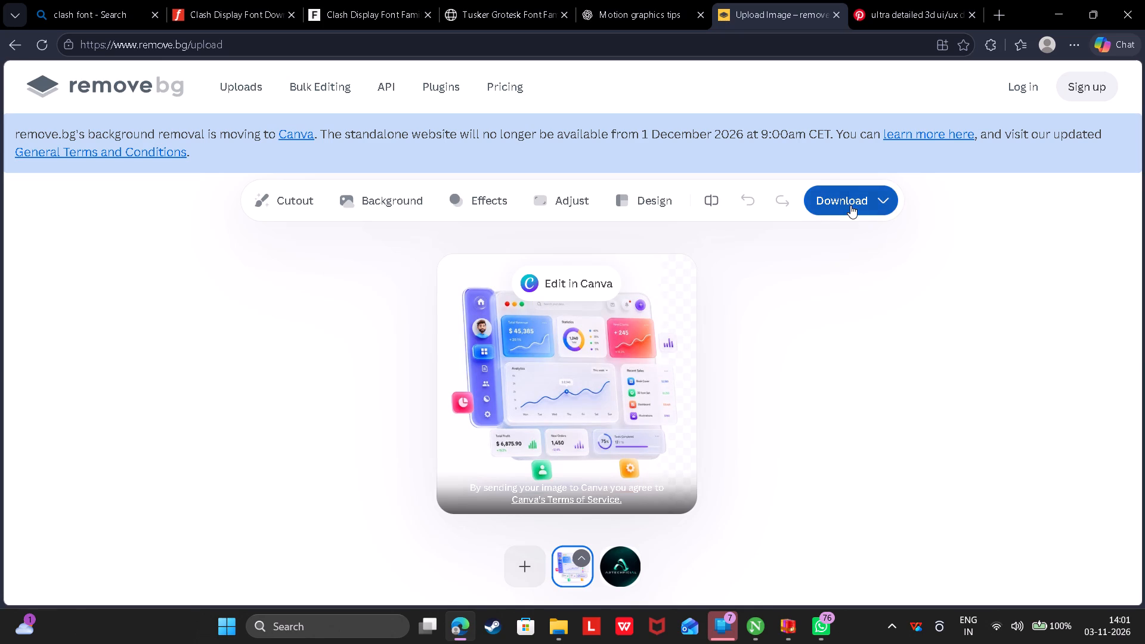
left_click(844, 241)
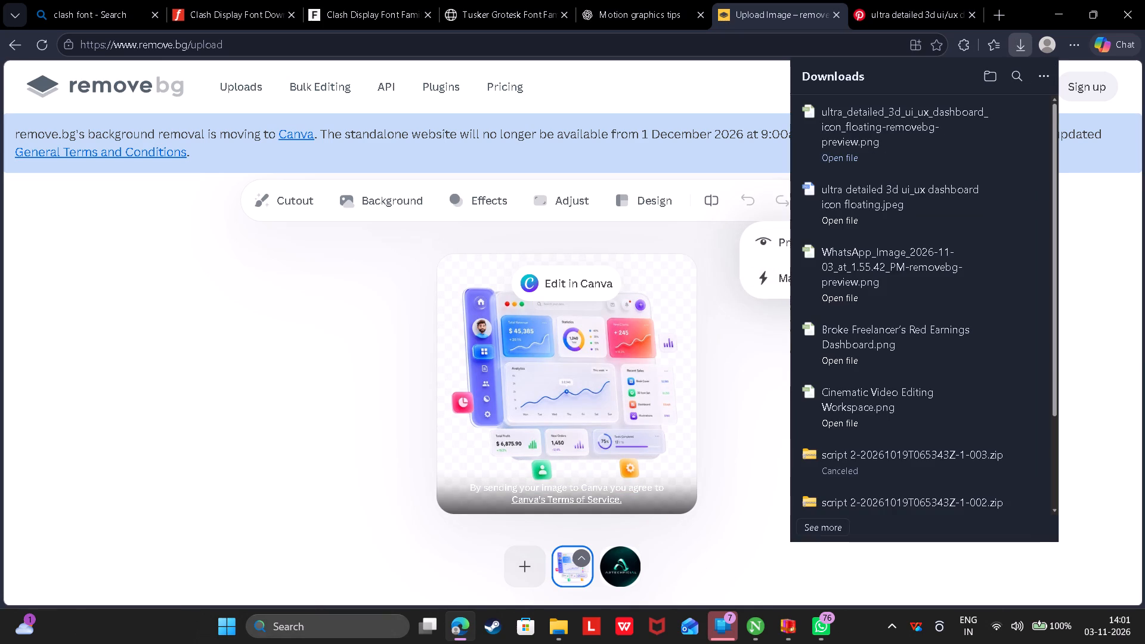
Relaunch Premiere and reopen the recent artechficial reel 1 project.
left_click(317, 622)
key("p")
key("Return")
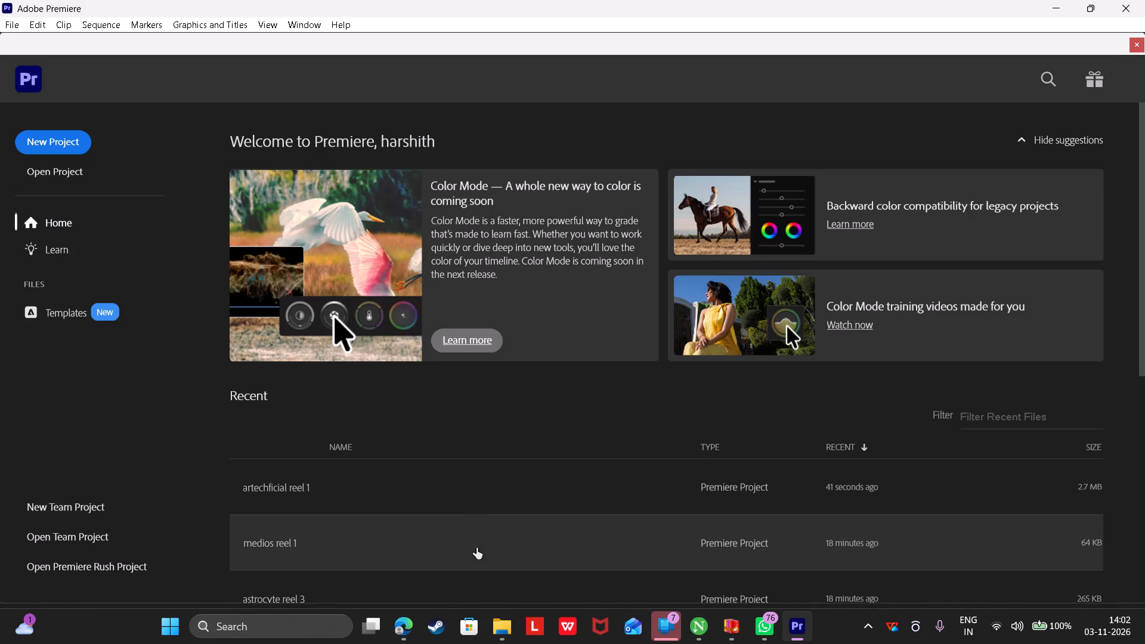
scroll(343, 544, "down", 1)
left_click(334, 434)
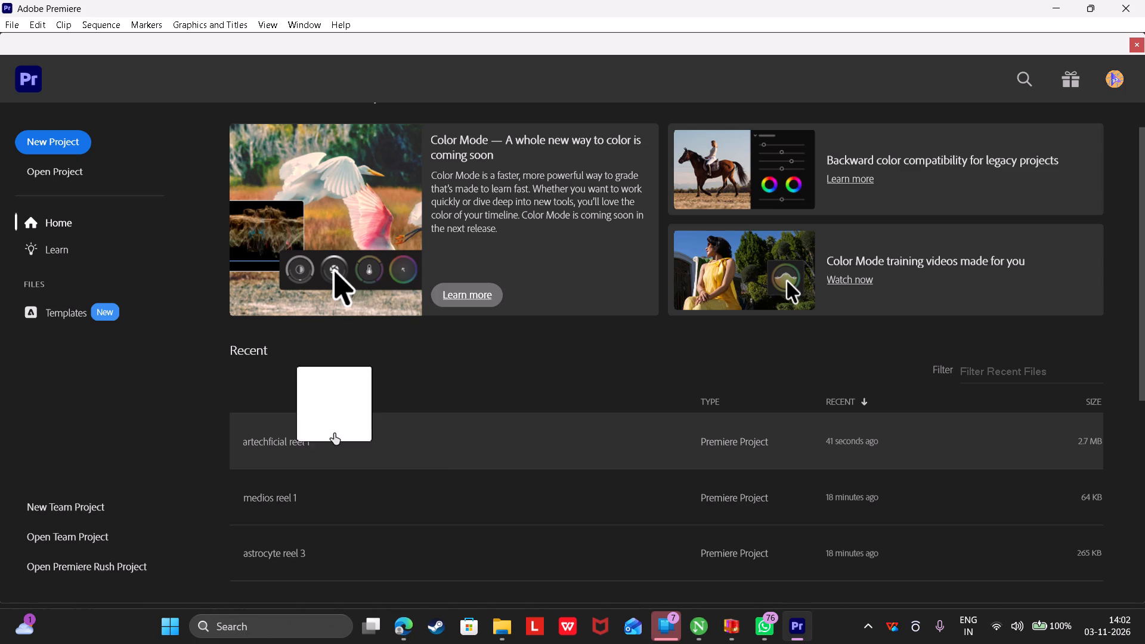
left_click(334, 434)
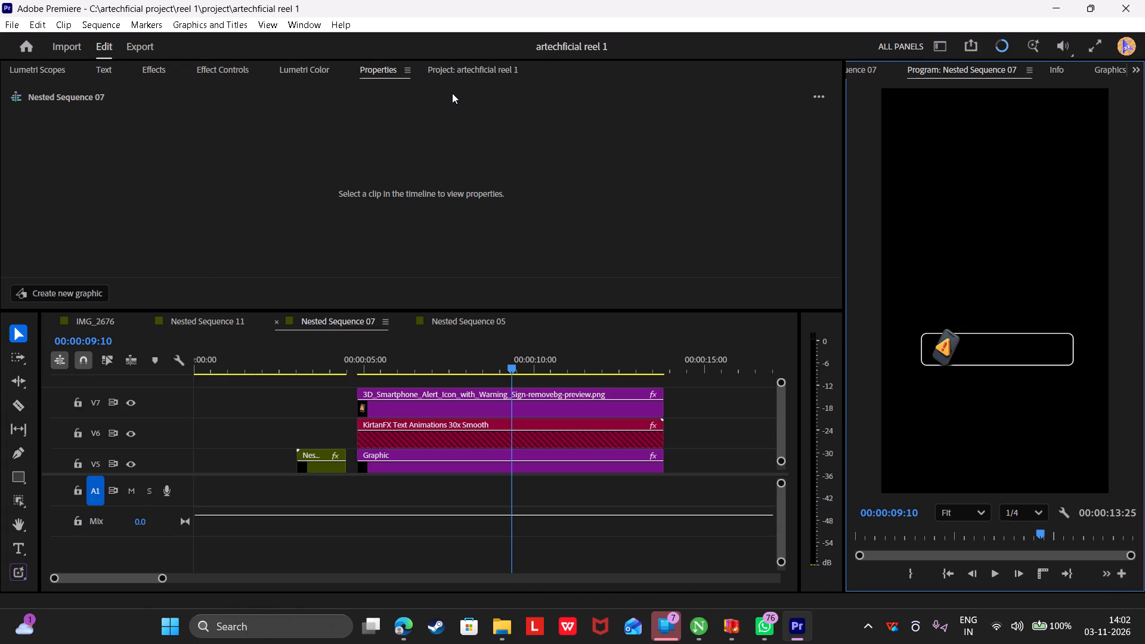
Import the background-removed dashboard icon PNG from Downloads into the project, accepting the font substitution.
left_click(459, 75)
triple_click(40, 177)
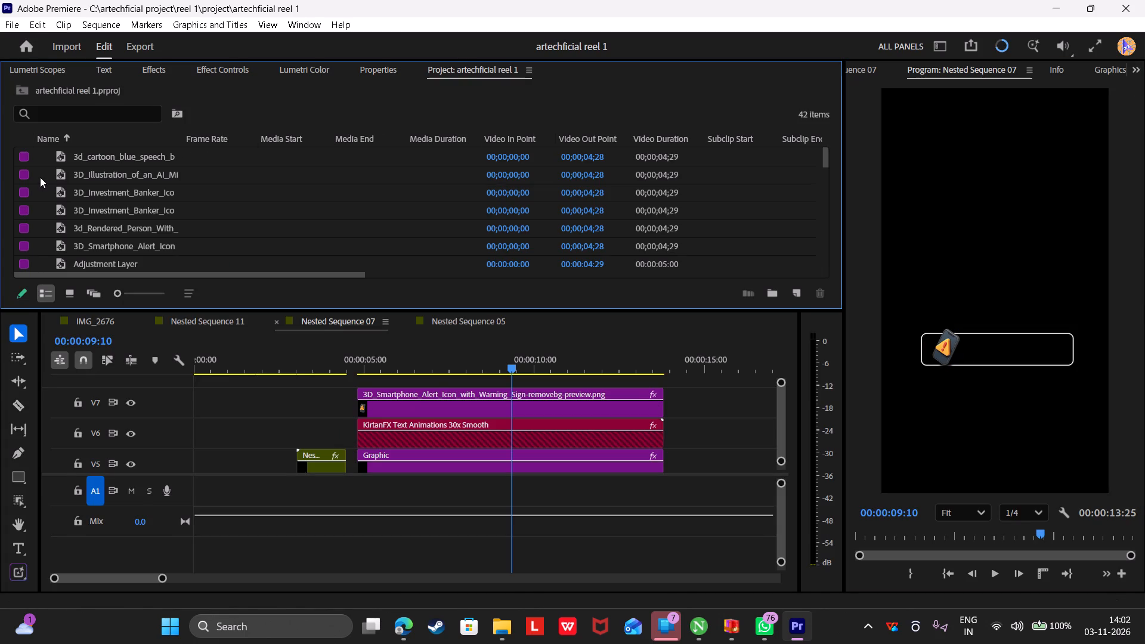
left_click(171, 137)
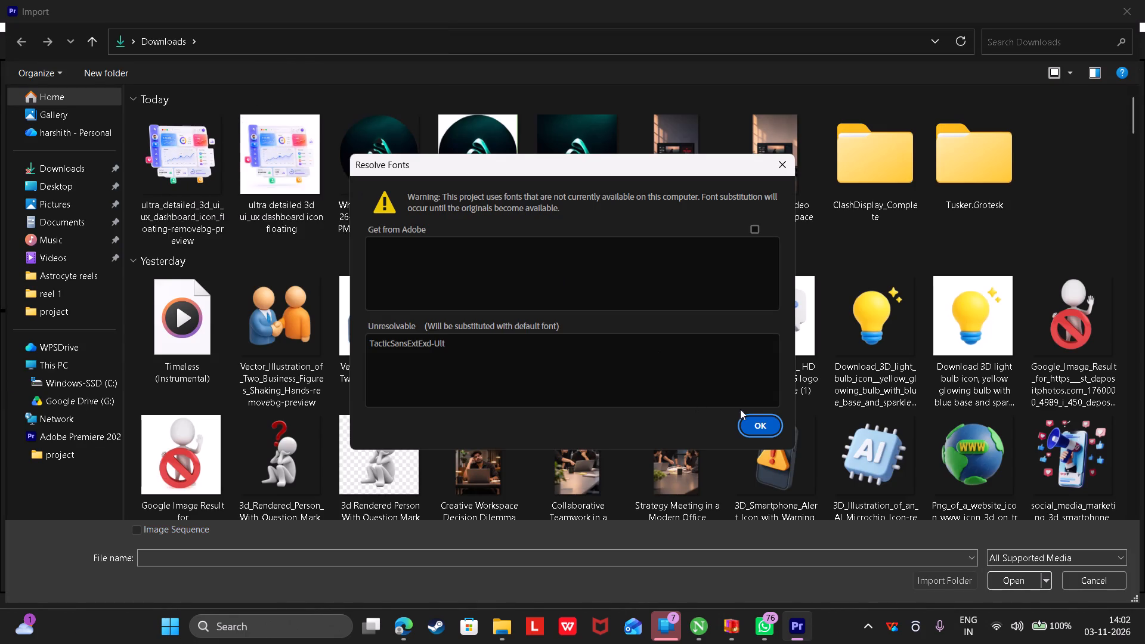
left_click(751, 428)
left_click(163, 156)
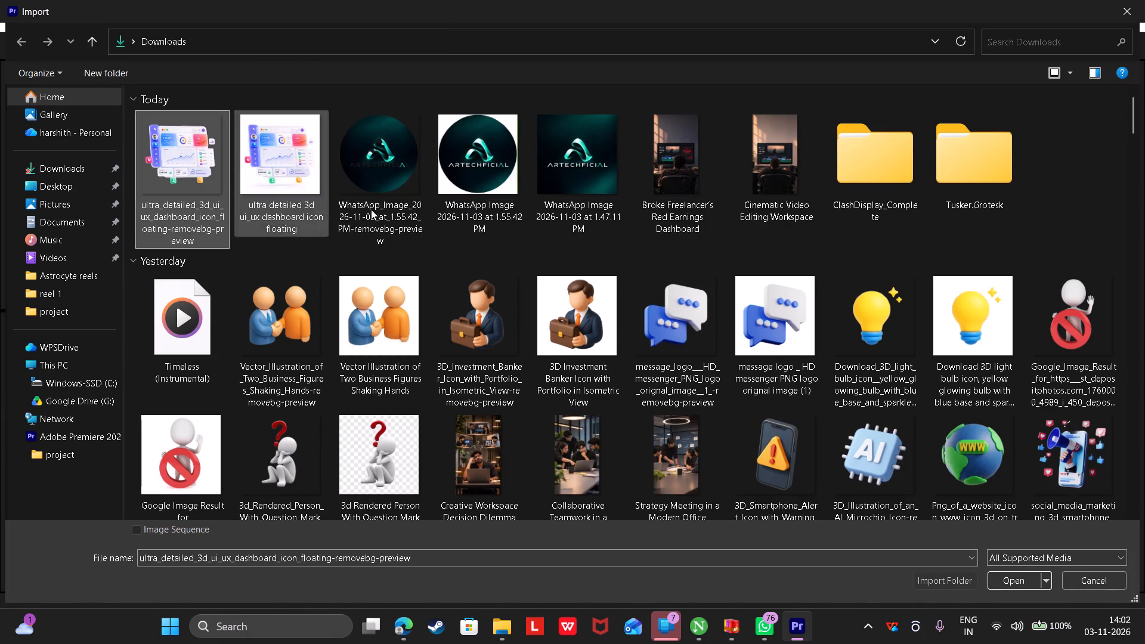
left_click(1006, 569)
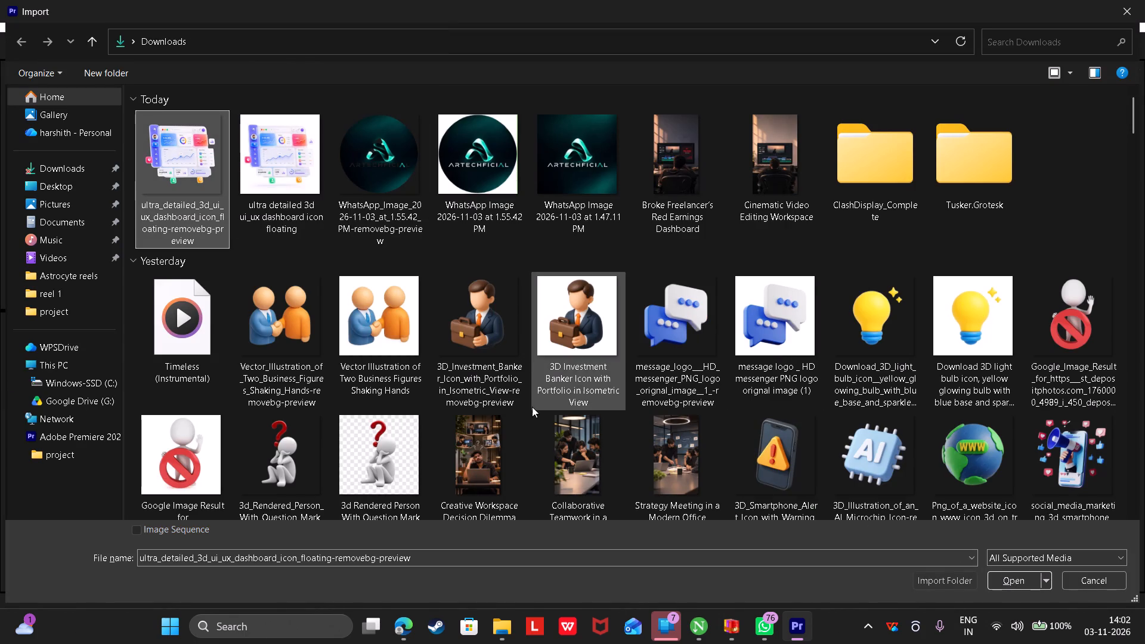
left_click(1007, 583)
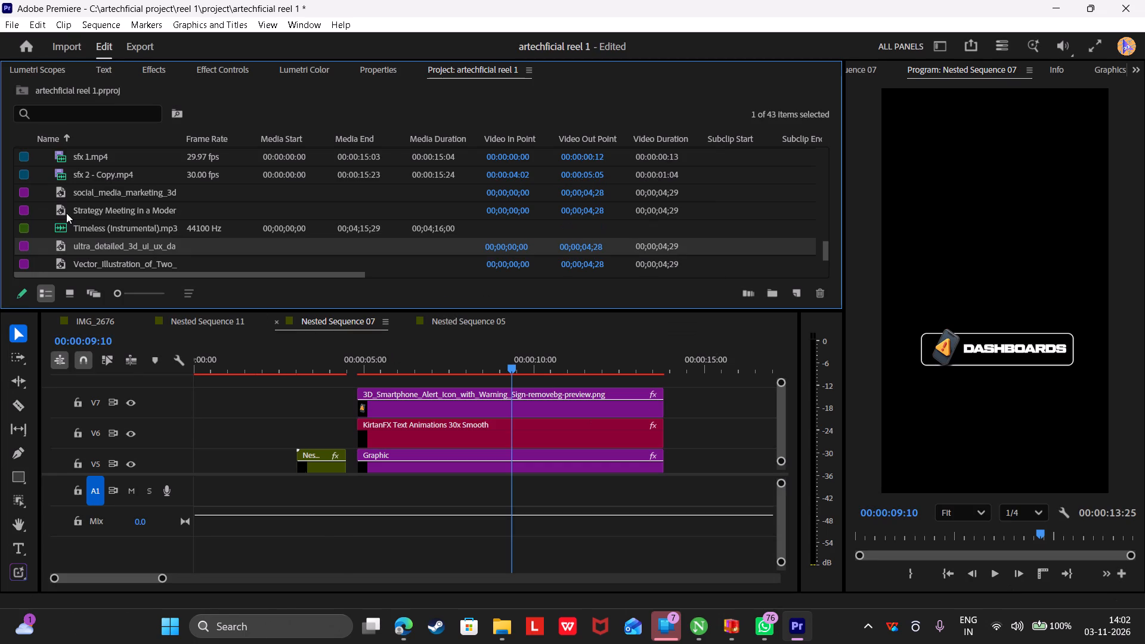
Replace the smartphone alert icon clip on V7 with the dashboard icon, keeping its effects, and preview the label from about 5 seconds.
left_click_drag(62, 246, 371, 392, "alt")
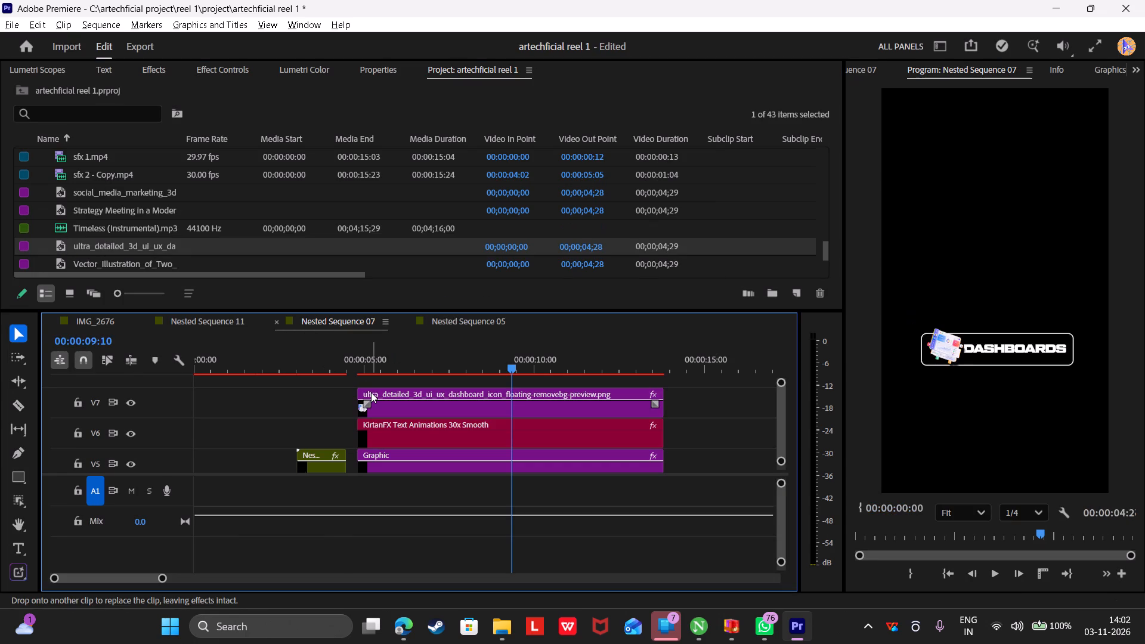
double_click(370, 370)
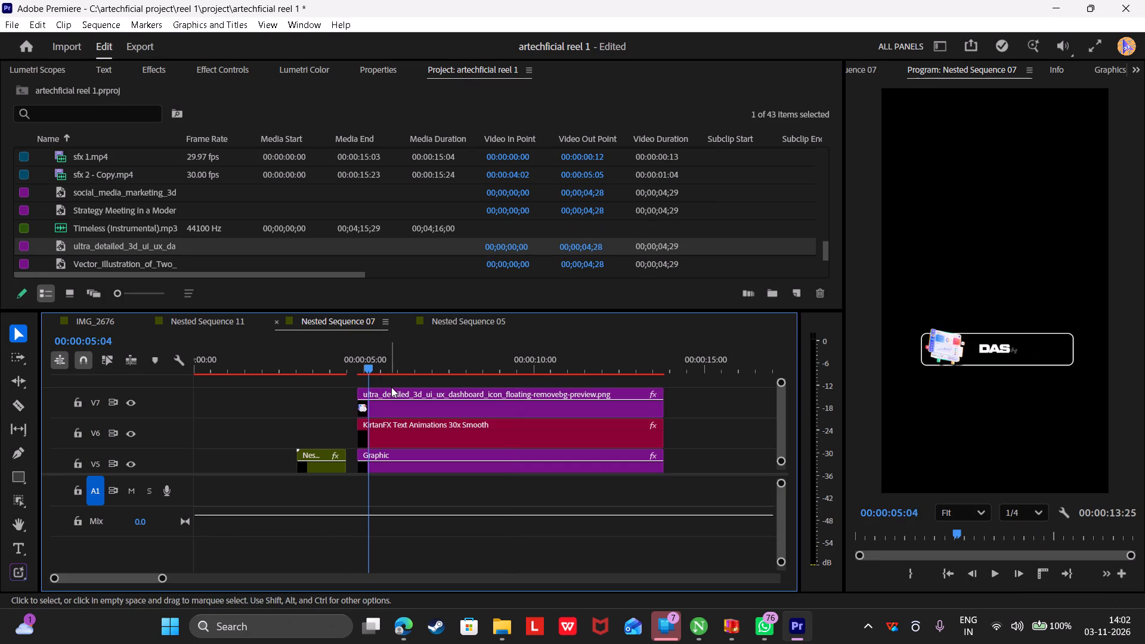
key("space")
key("space")
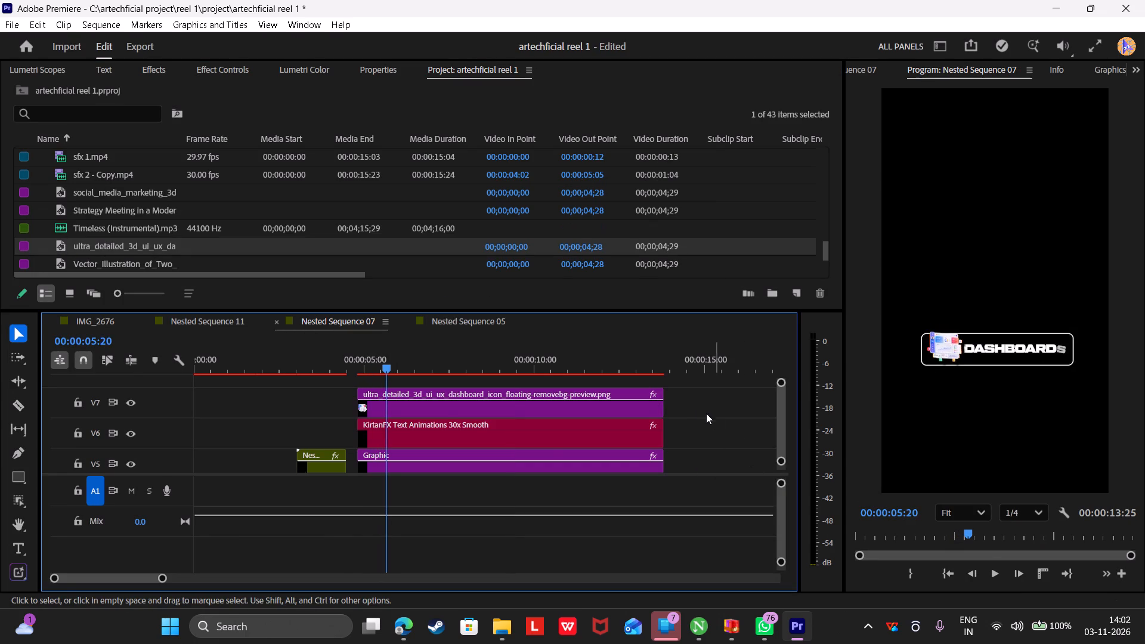
Nest all the Dashboards label layers after about 5 seconds into one sequence, keeping the default name.
left_click_drag(691, 401, 604, 452)
scroll(604, 452, "down", 1, "ctrl")
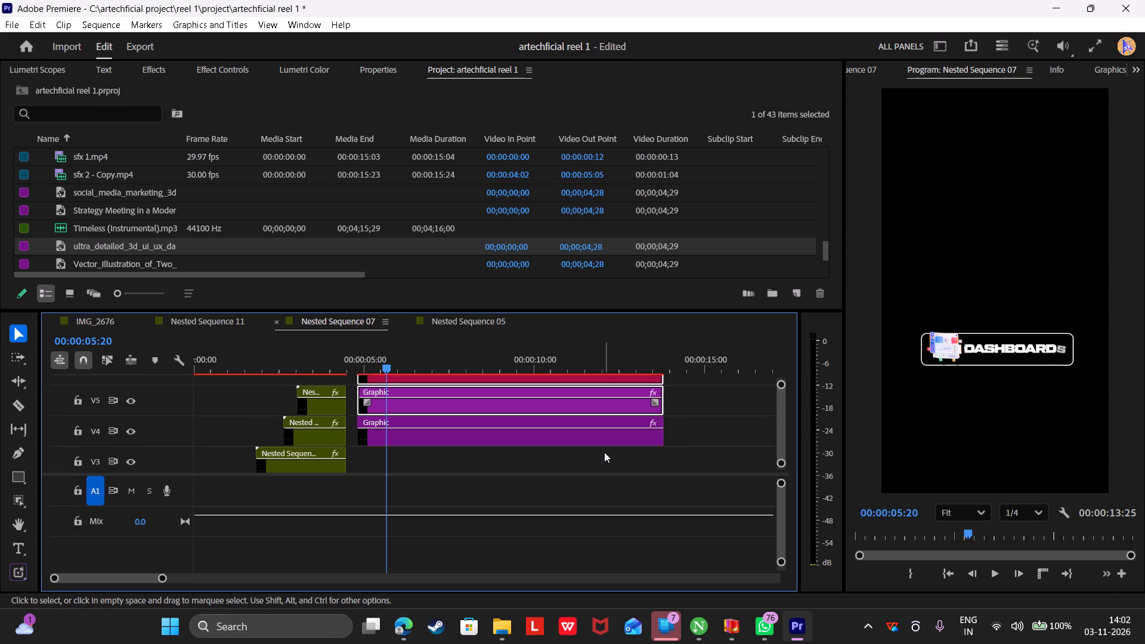
left_click_drag(692, 383, 622, 463)
right_click(622, 463)
left_click(661, 363)
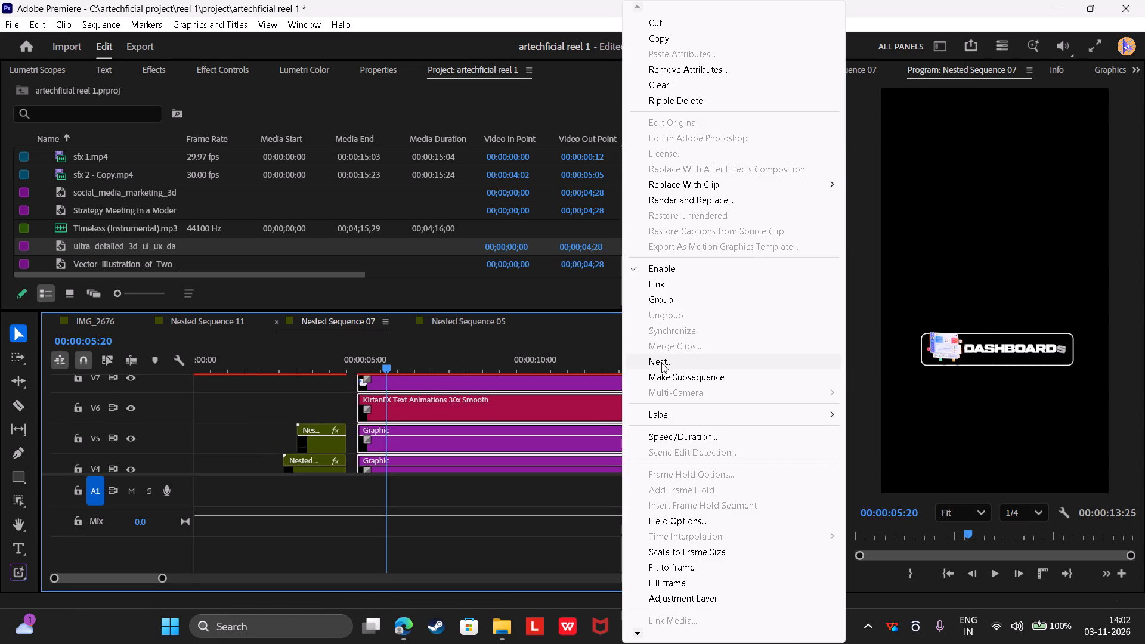
left_click(580, 330)
left_click(587, 330)
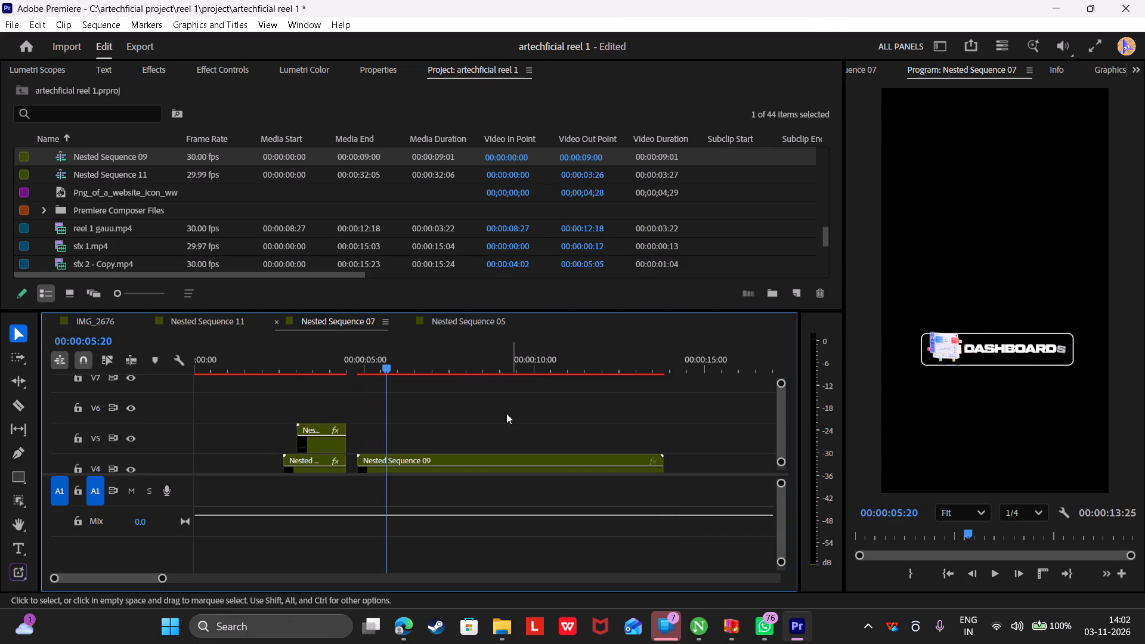
Move the Dashboards nest to V6, starting shortly after the V5 clip begins, and trim its end to line up with the clips below.
left_click_drag(436, 456, 383, 408)
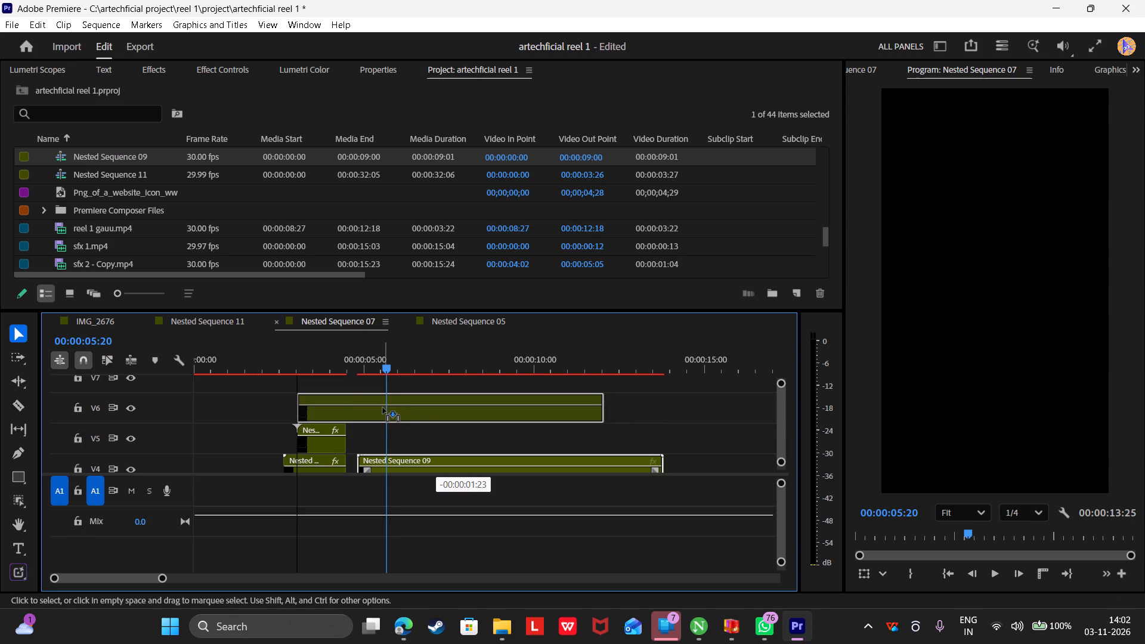
left_click_drag(383, 408, 388, 403)
left_click_drag(617, 410, 354, 436)
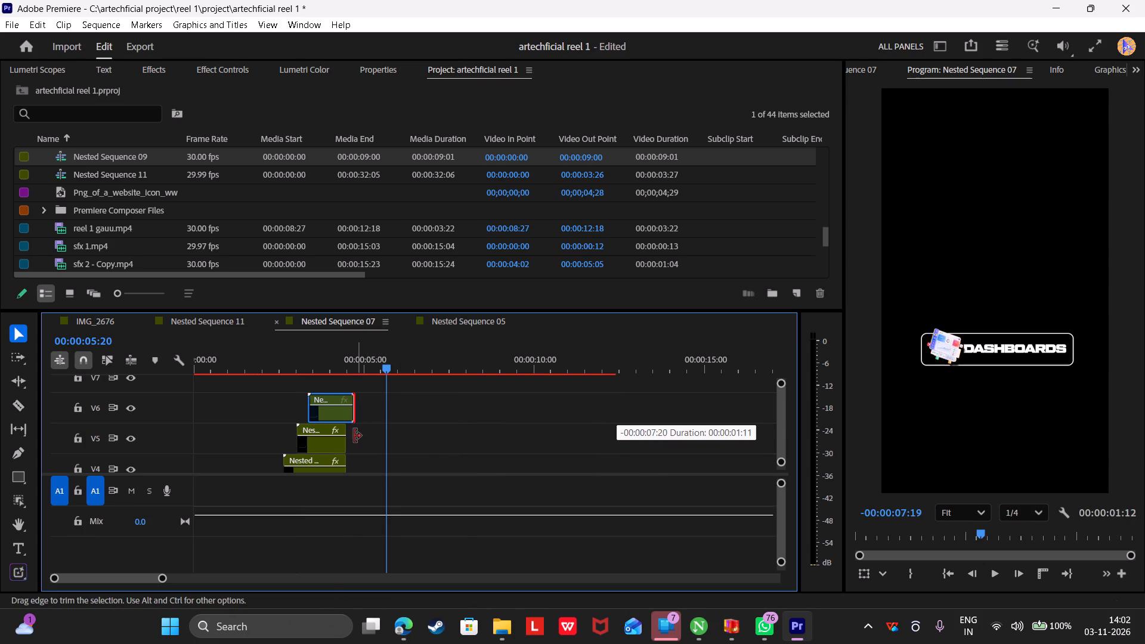
left_click_drag(354, 436, 348, 432)
Copy the Transform effect from the Nested Sequence 05 clip on V5 and paste it onto the Dashboards nest on V6.
left_click(323, 431)
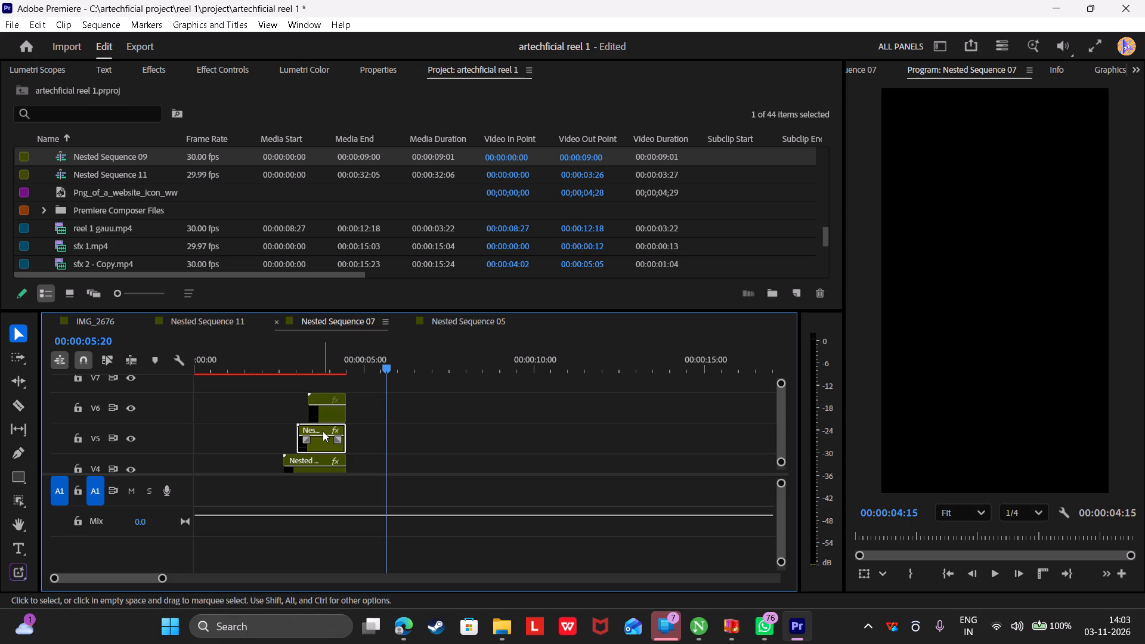
left_click(329, 344)
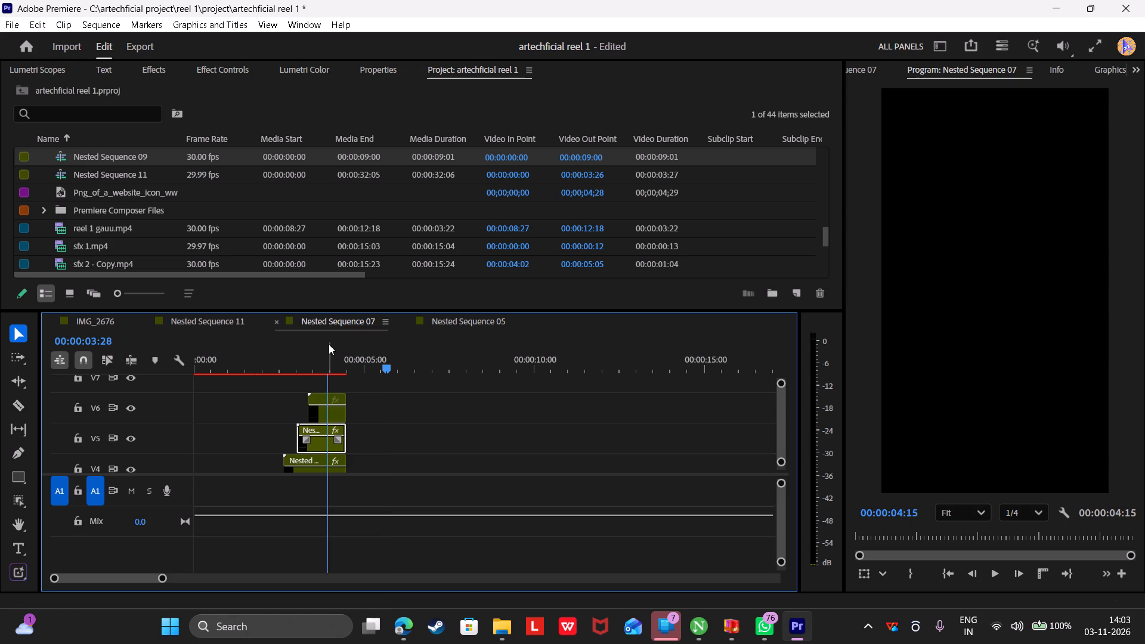
left_click(234, 73)
scroll(205, 155, "down", 6)
scroll(205, 155, "up", 1)
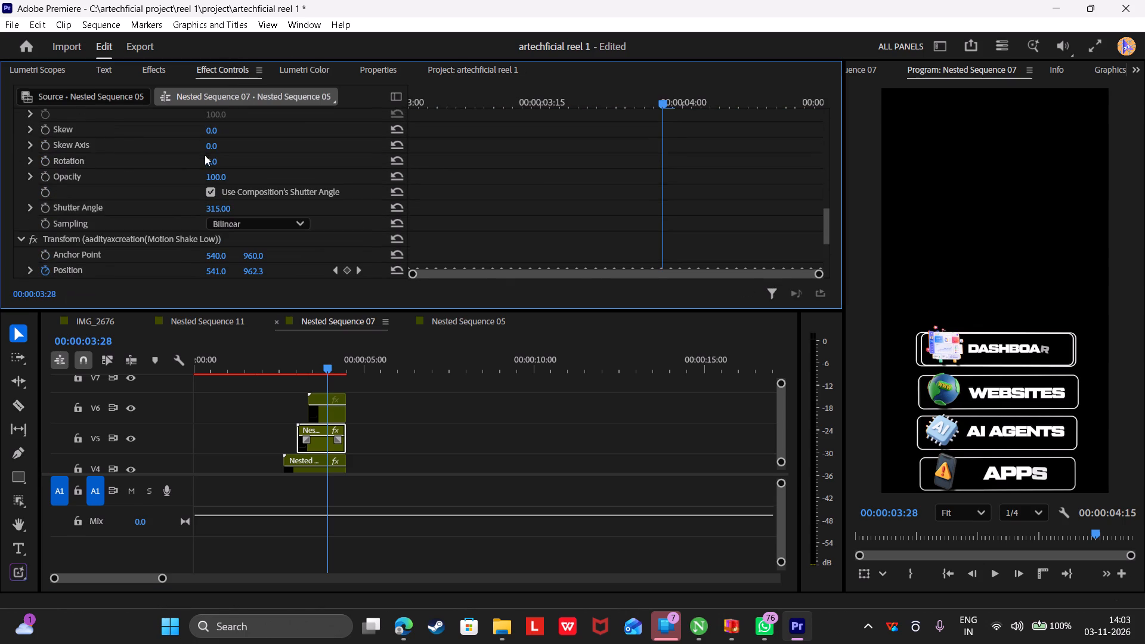
scroll(205, 155, "up", 1)
left_click(94, 234)
scroll(125, 150, "up", 1)
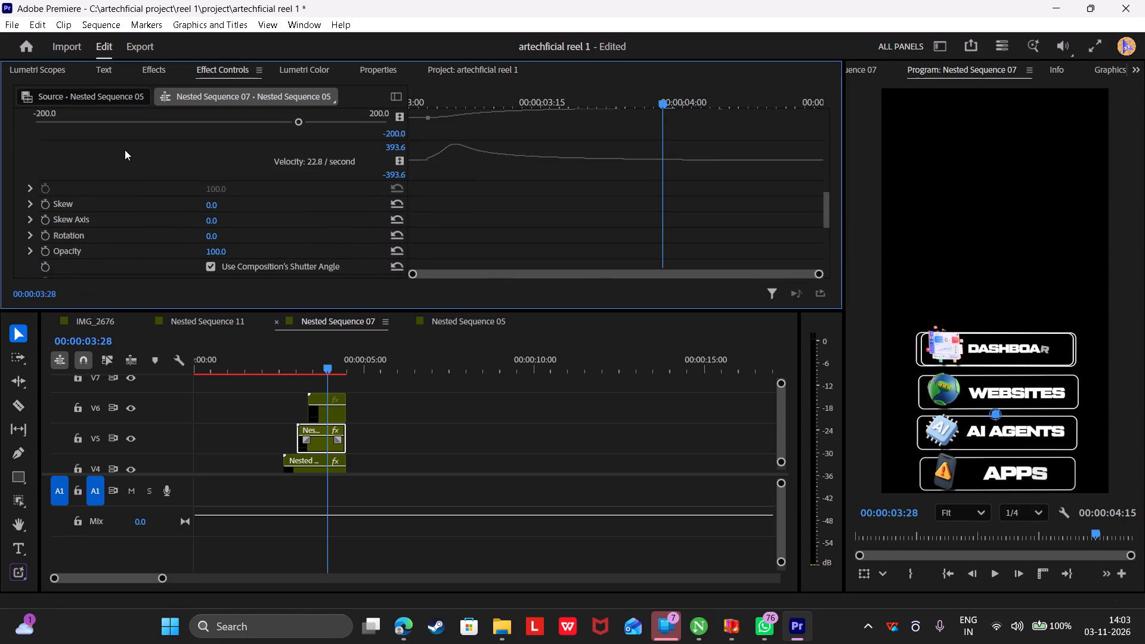
scroll(125, 150, "up", 1)
left_click(83, 192, "ctrl")
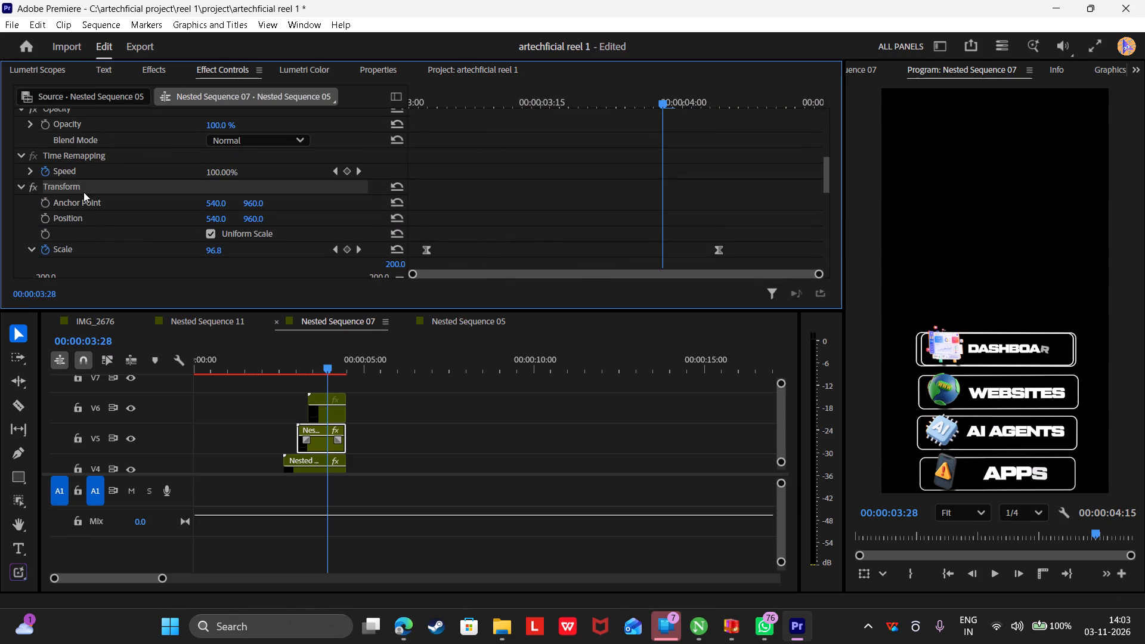
key("ctrl+c")
left_click(325, 396)
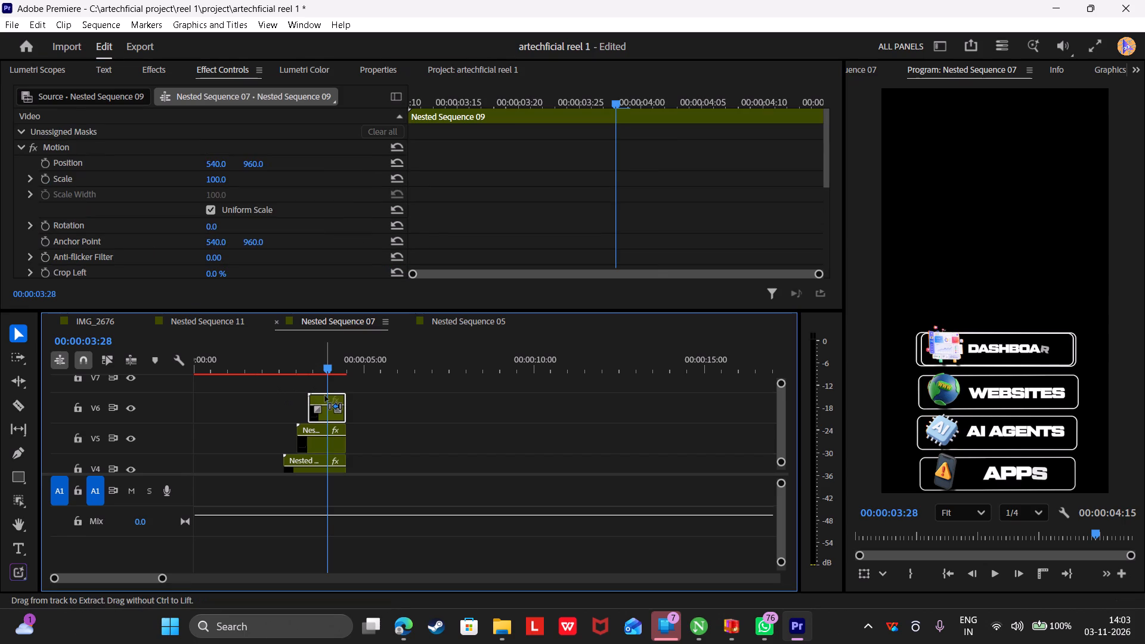
key("ctrl+v")
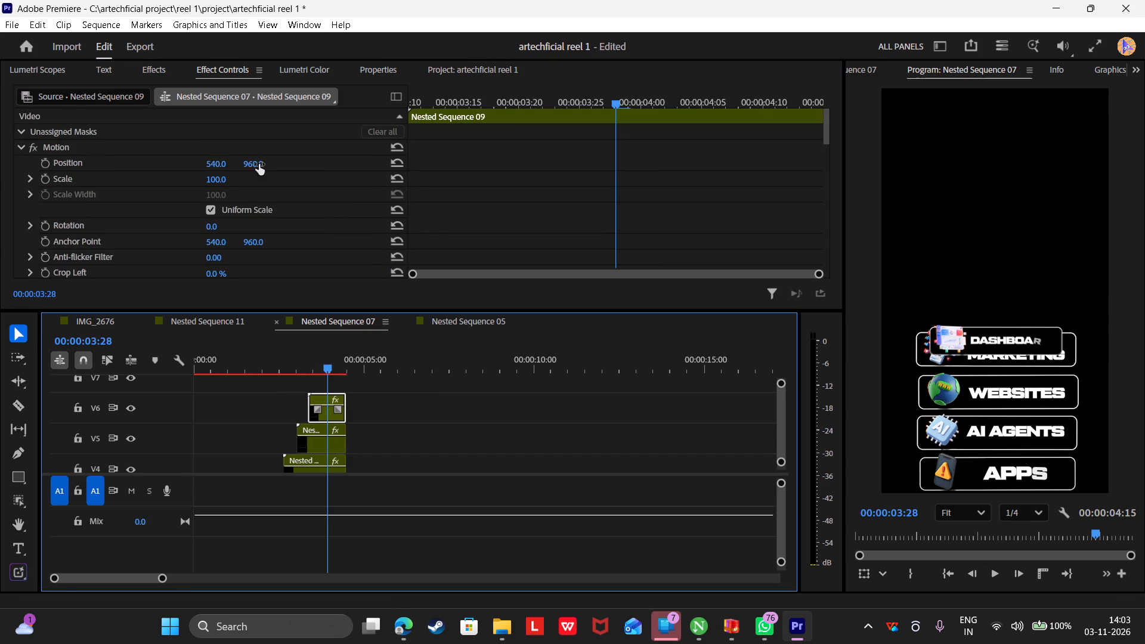
Lower the Dashboards nest on V6 to a vertical position of 1755, below the APPS label, and check it in the IMG_2676 sequence.
left_click_drag(255, 164, 479, 179)
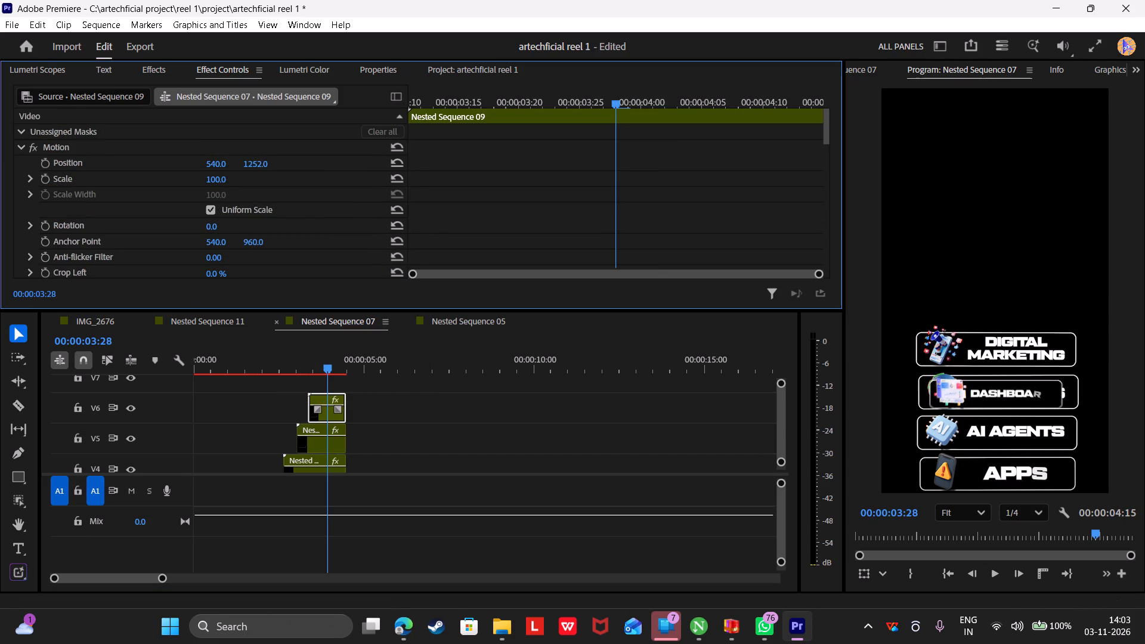
left_click_drag(479, 179, 754, 261)
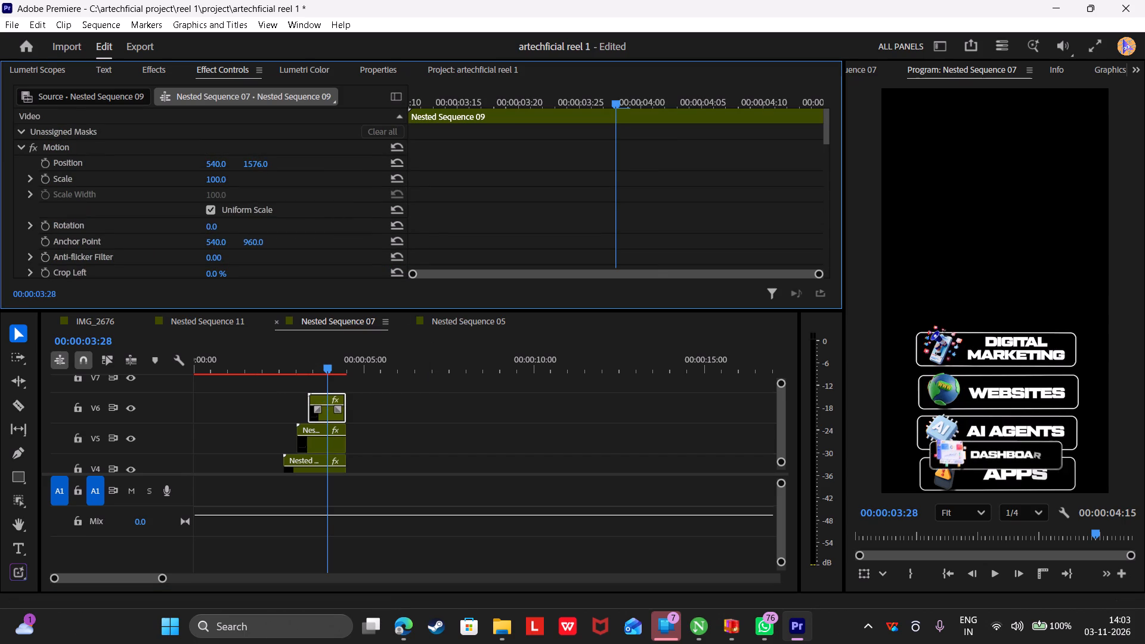
left_click_drag(754, 261, 797, 281)
left_click_drag(260, 161, 282, 162)
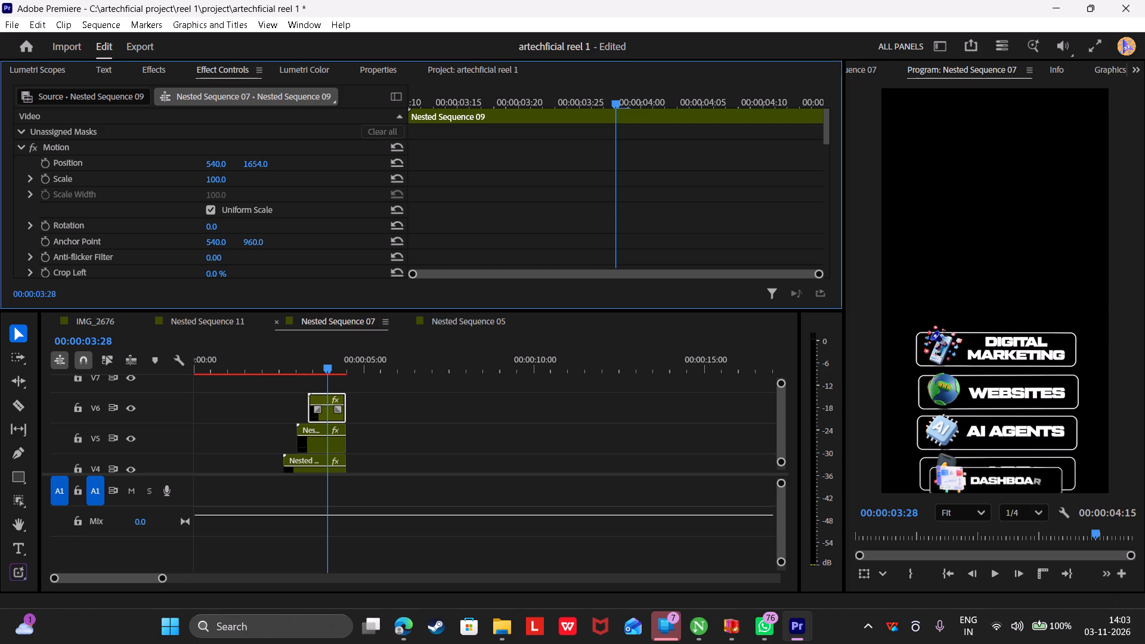
left_click_drag(282, 162, 355, 165)
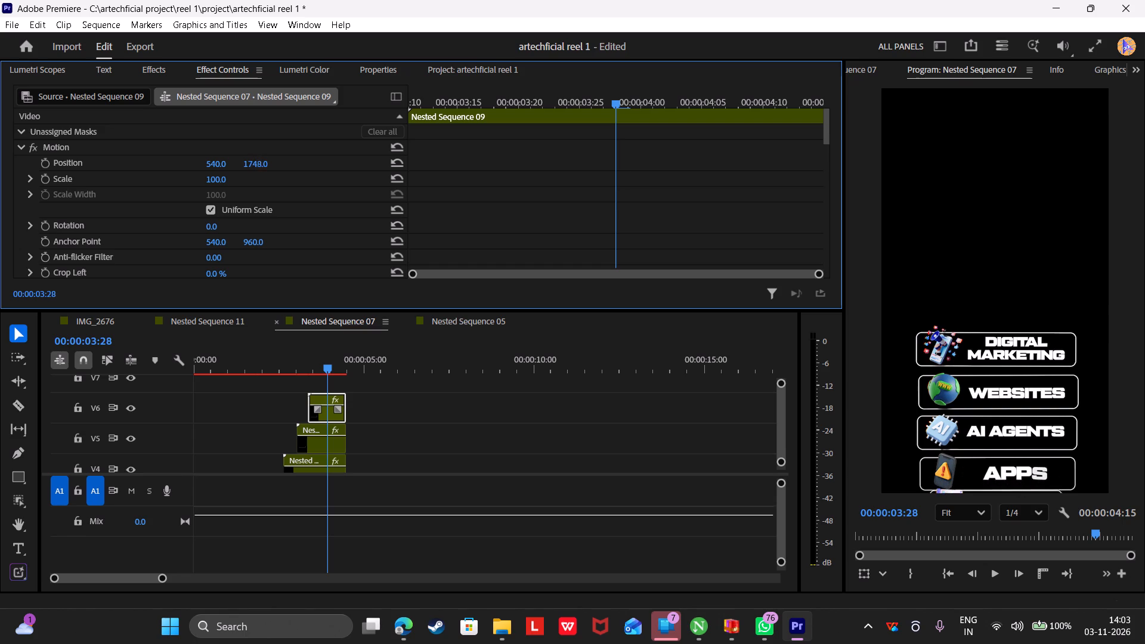
left_click_drag(355, 165, 360, 165)
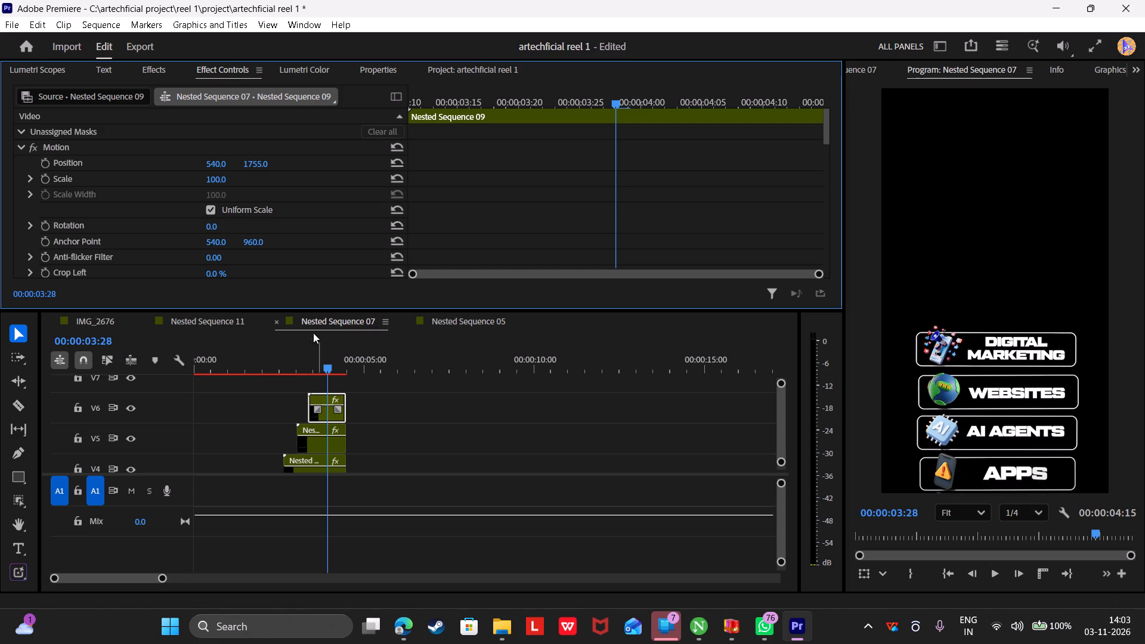
left_click(90, 321)
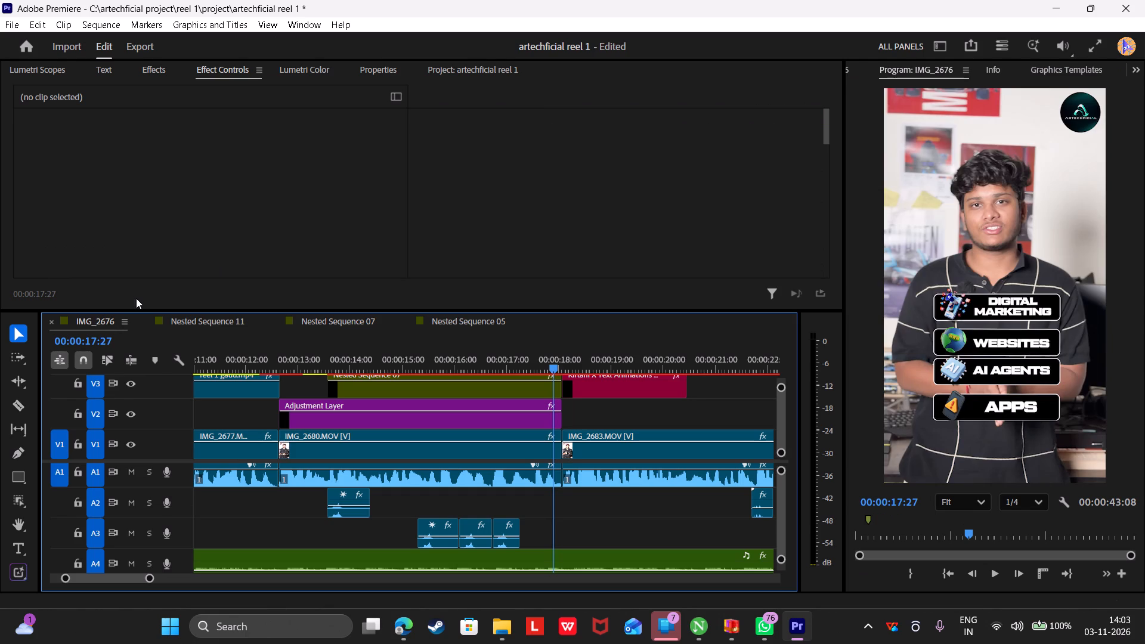
key("space")
key("space")
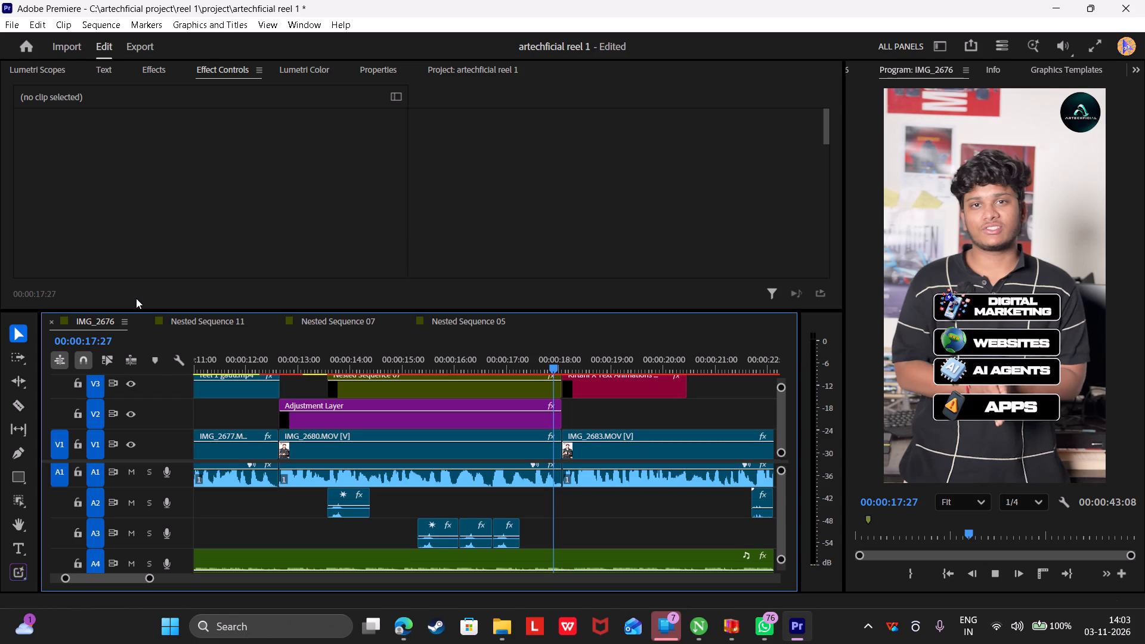
scroll(492, 403, "up", 1, "ctrl")
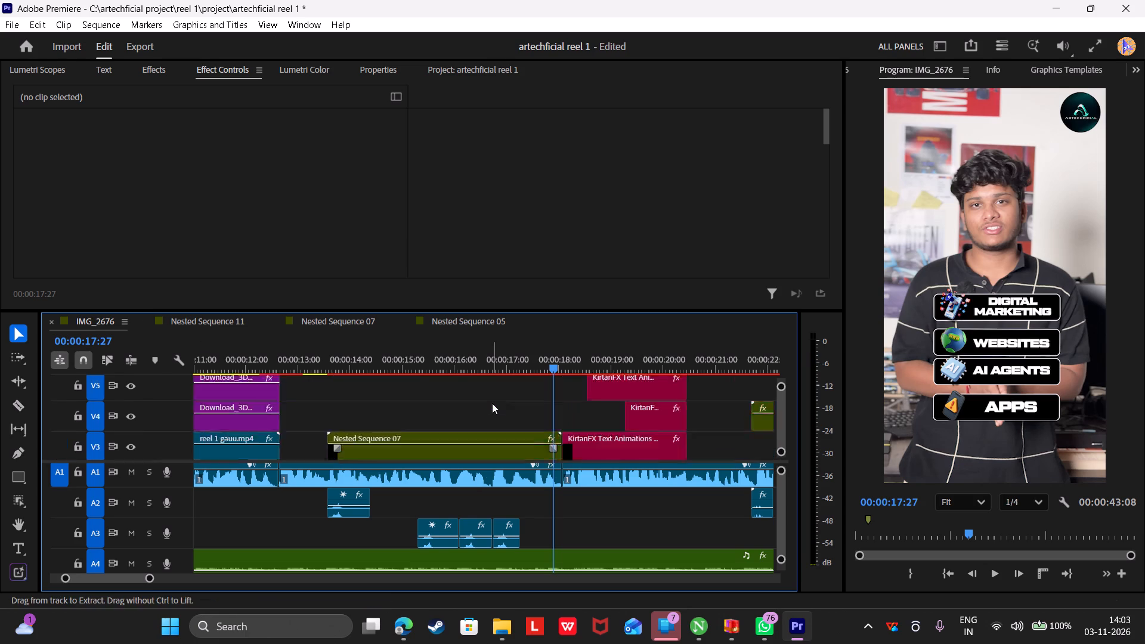
scroll(492, 403, "up", 1, "ctrl")
In Nested Sequence 07, raise all five label nests on V2 to V6 together until the Dashboards label sits fully inside the frame.
left_click(221, 321)
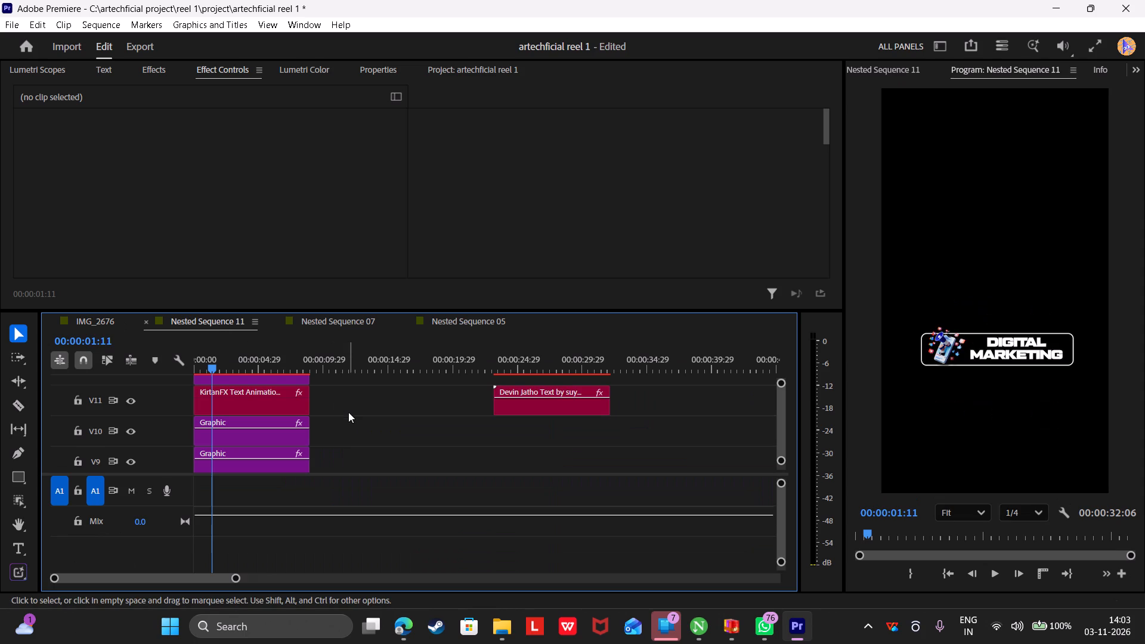
left_click(326, 320)
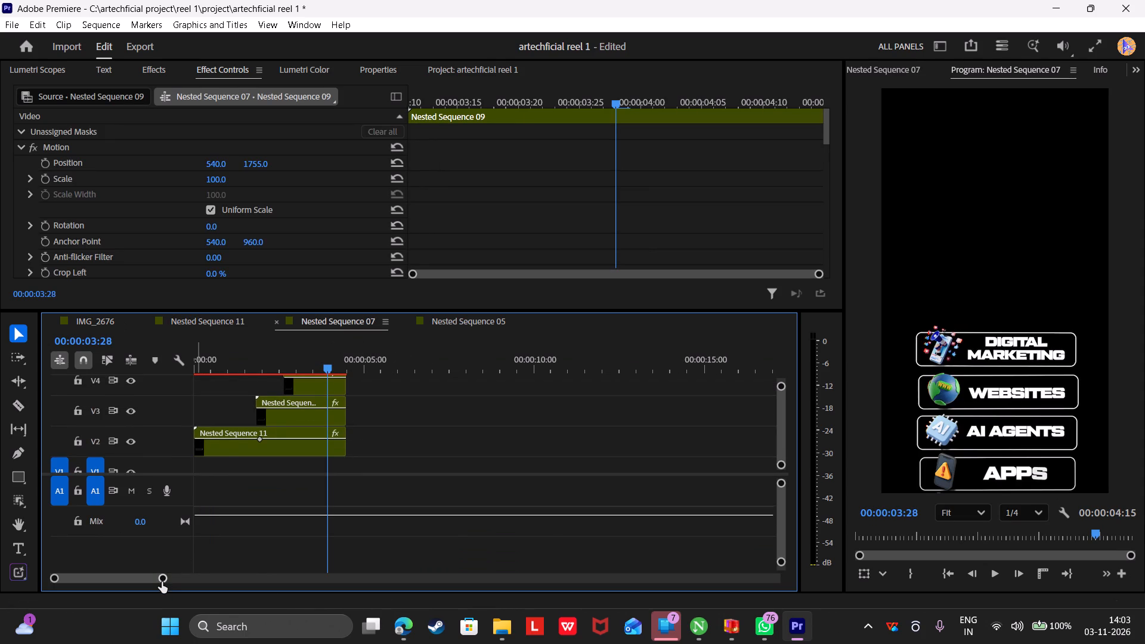
scroll(330, 425, "up", 2, "ctrl")
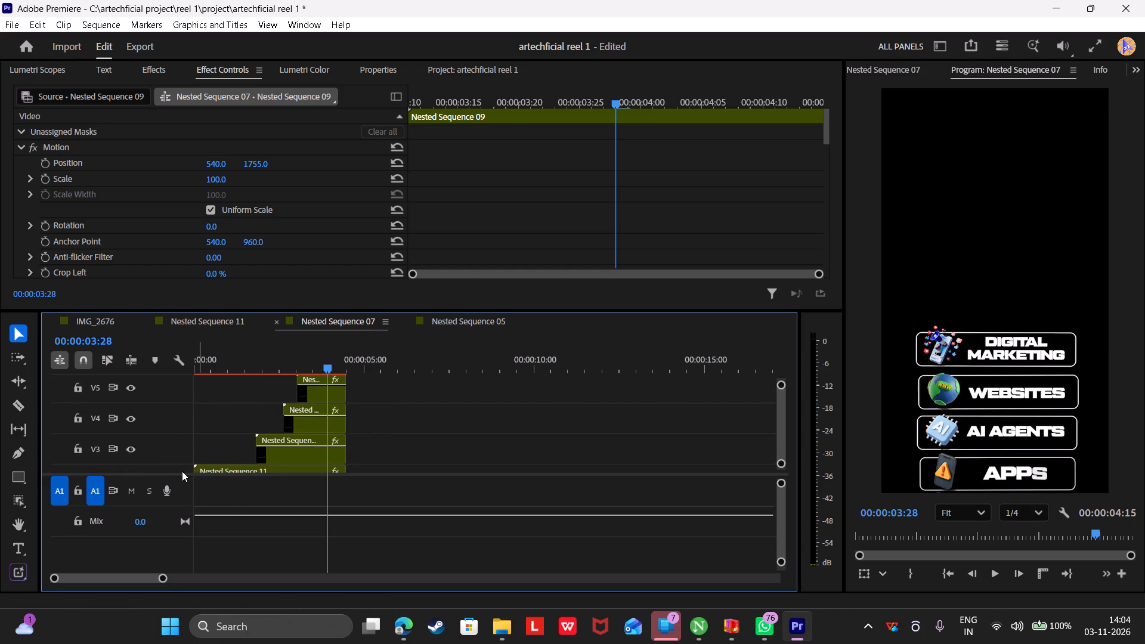
left_click_drag(182, 475, 208, 557)
left_click_drag(394, 437, 379, 457)
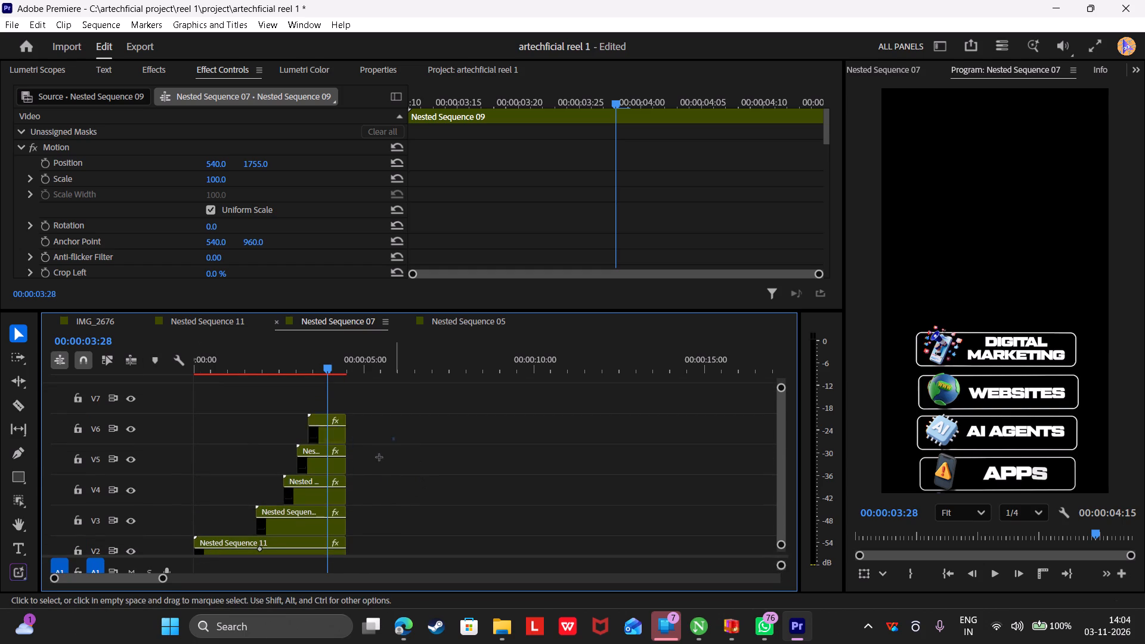
left_click_drag(379, 457, 320, 547)
left_click(371, 67)
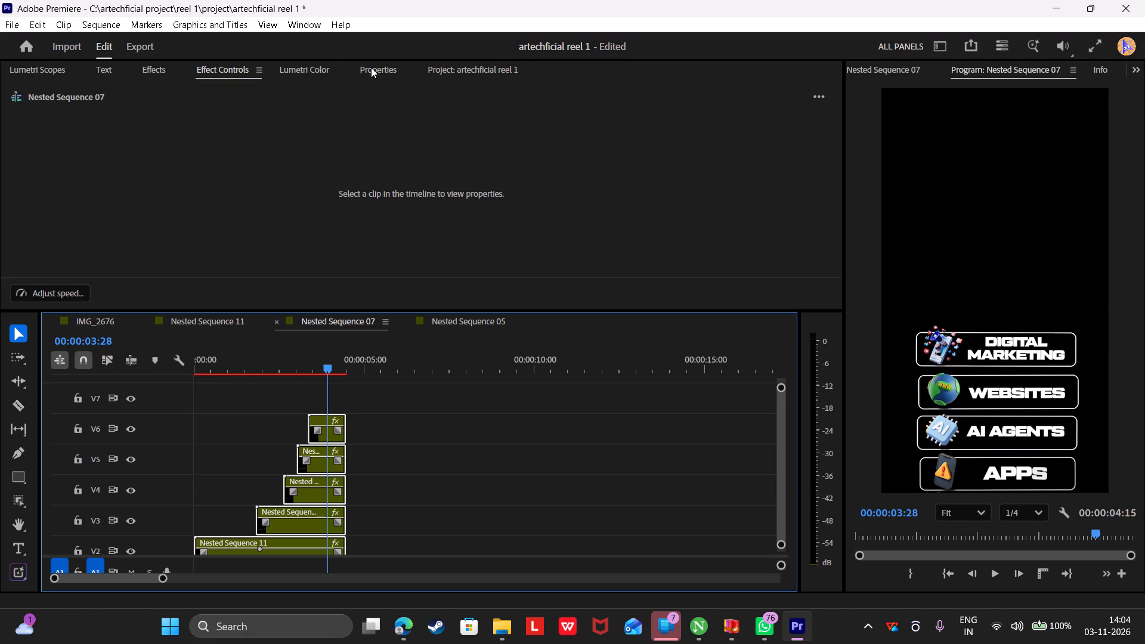
left_click_drag(411, 177, 295, 224)
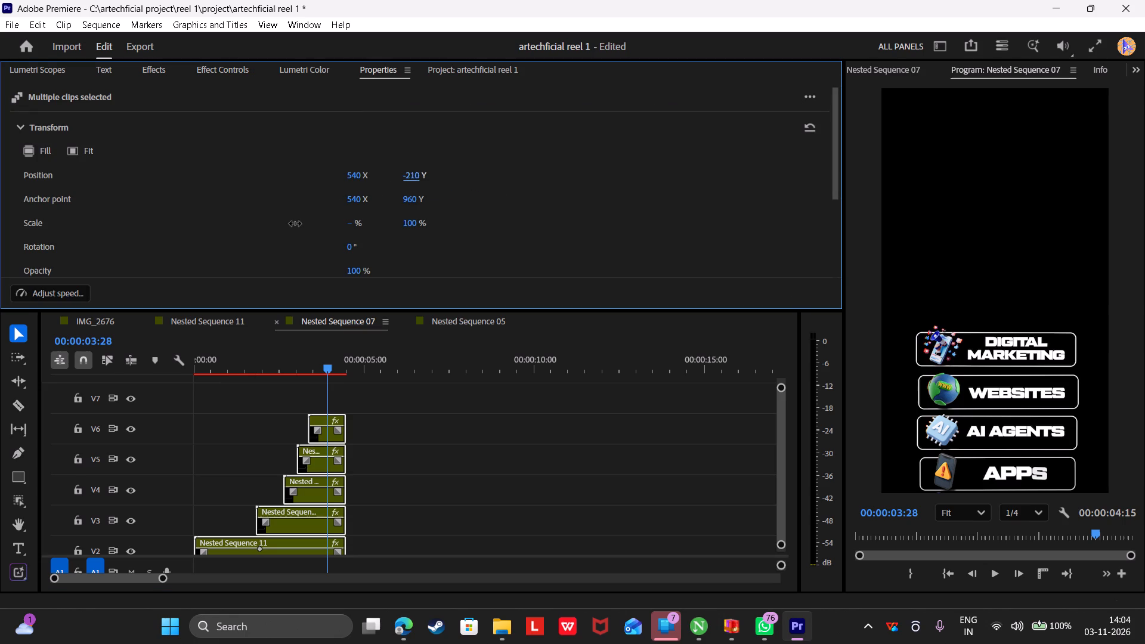
left_click_drag(295, 224, 265, 233)
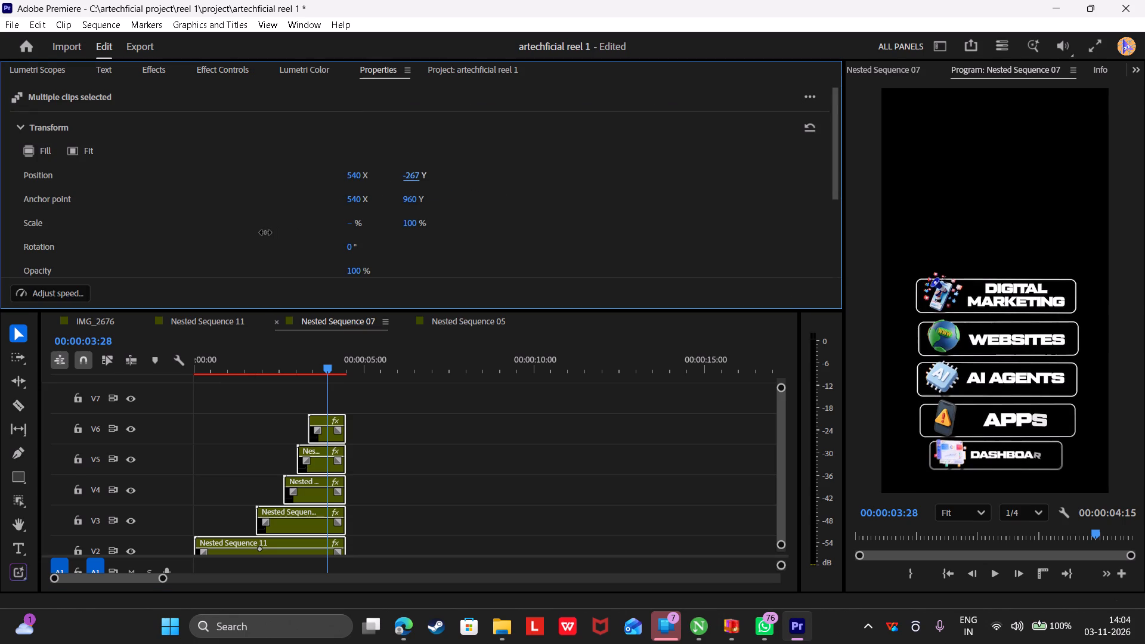
left_click_drag(265, 233, 249, 237)
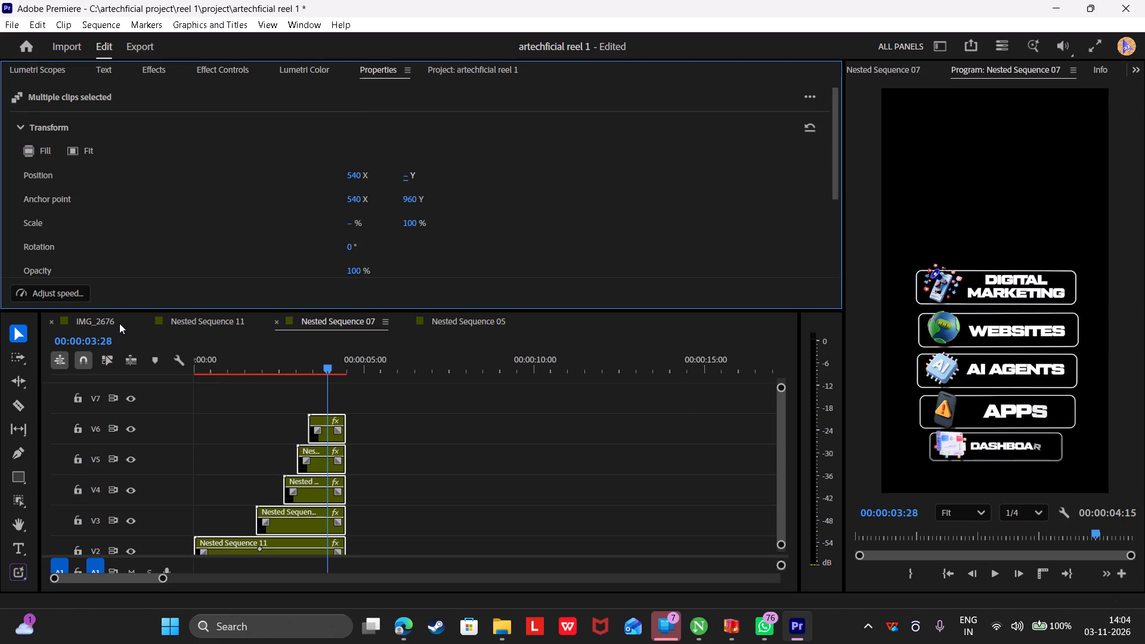
Preview the services list in IMG_2676 from about 00:00:13:20 and set the Nested Sequence 07 clip's vertical position to 908.
left_click(119, 323)
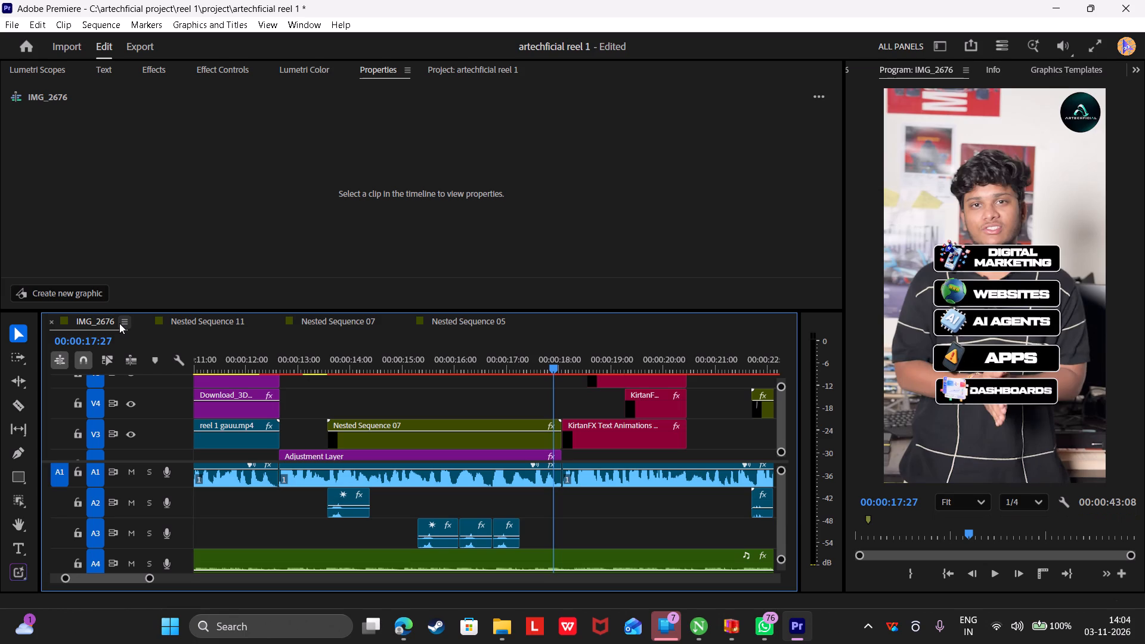
left_click(469, 428)
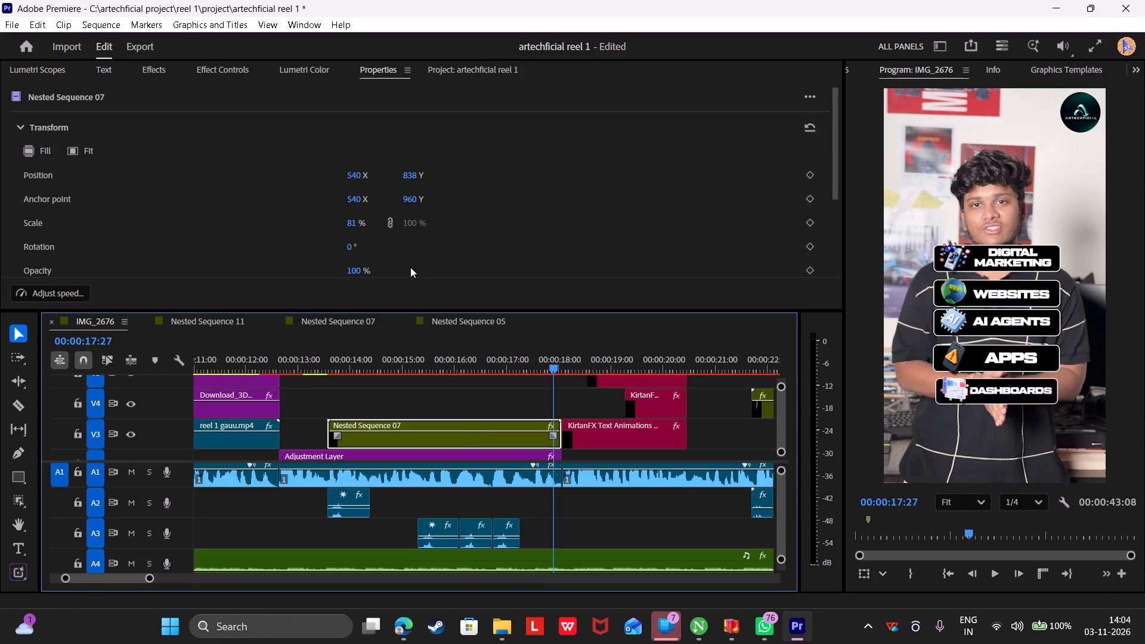
double_click(334, 357)
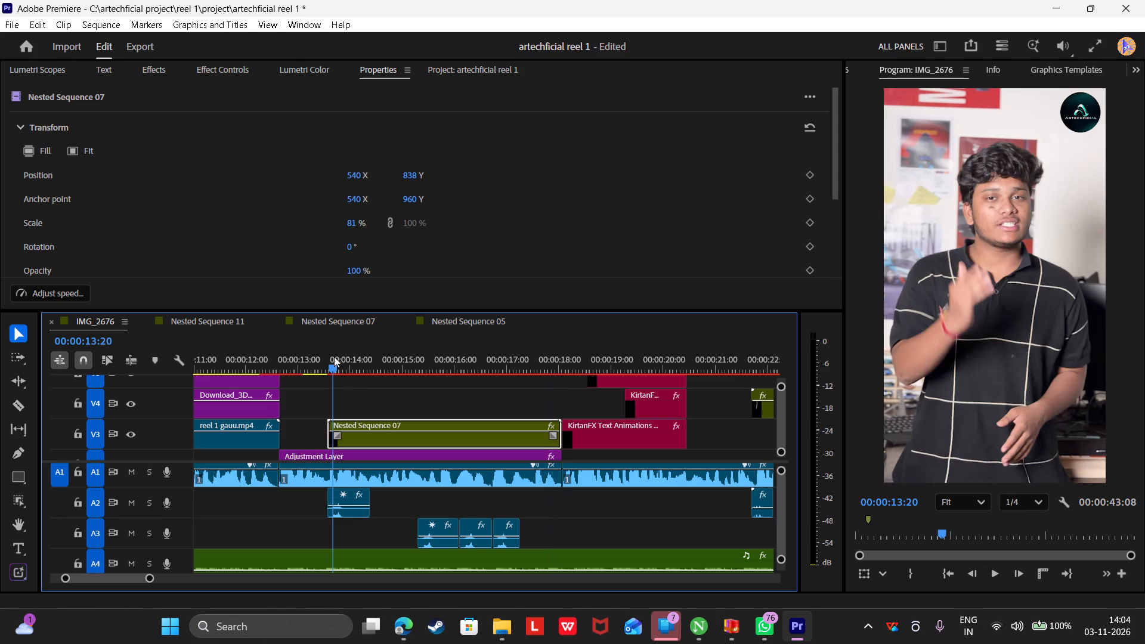
key("space")
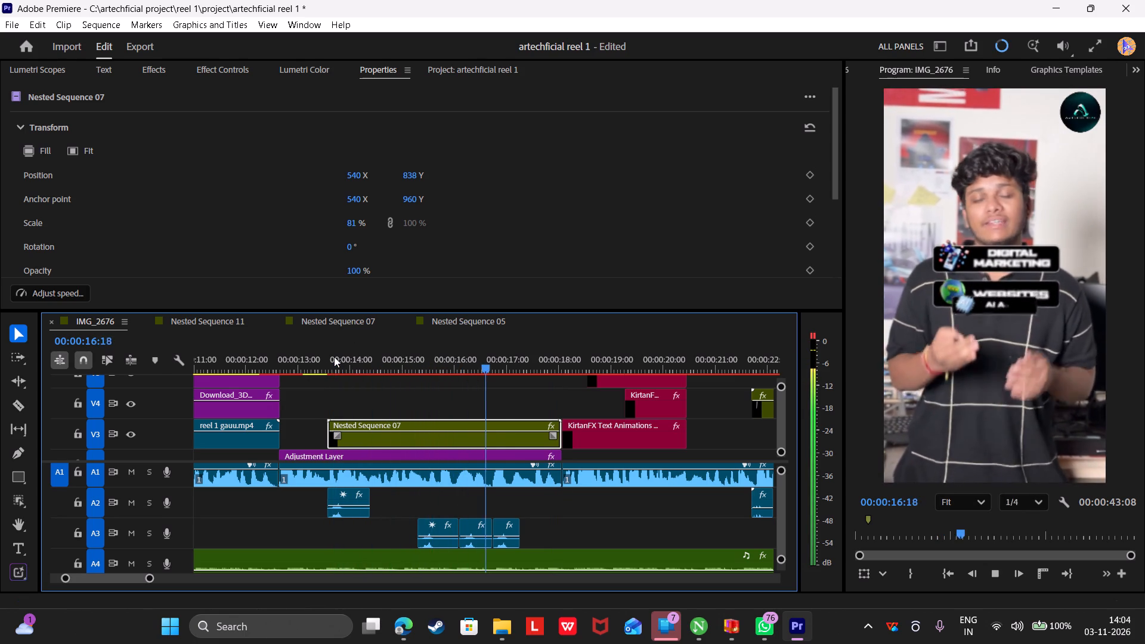
key("space")
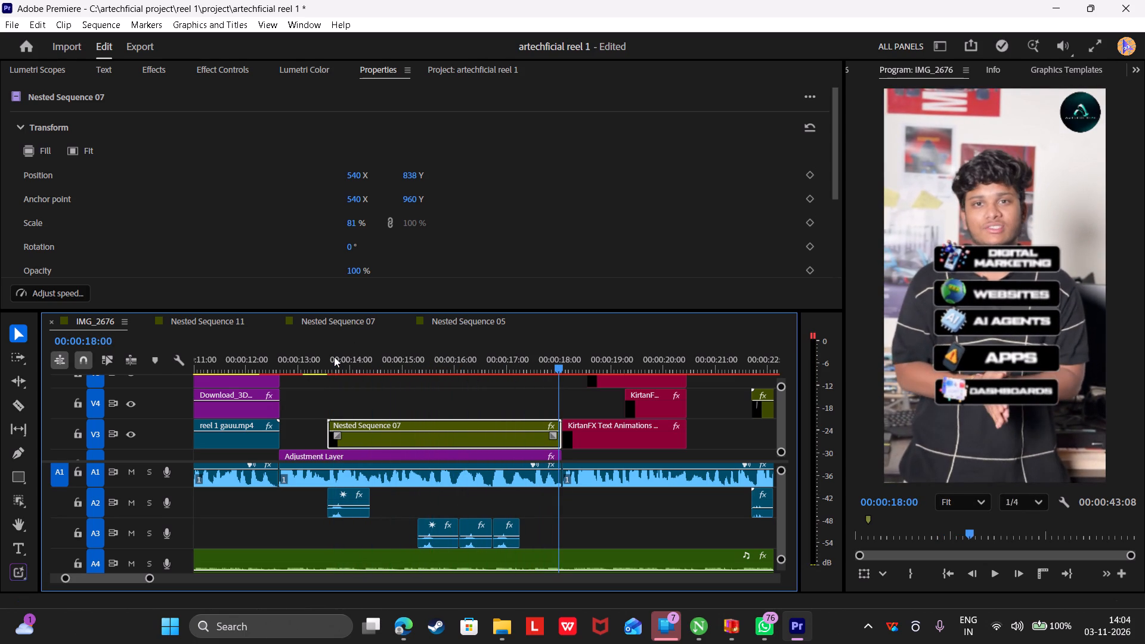
left_click_drag(412, 179, 435, 178)
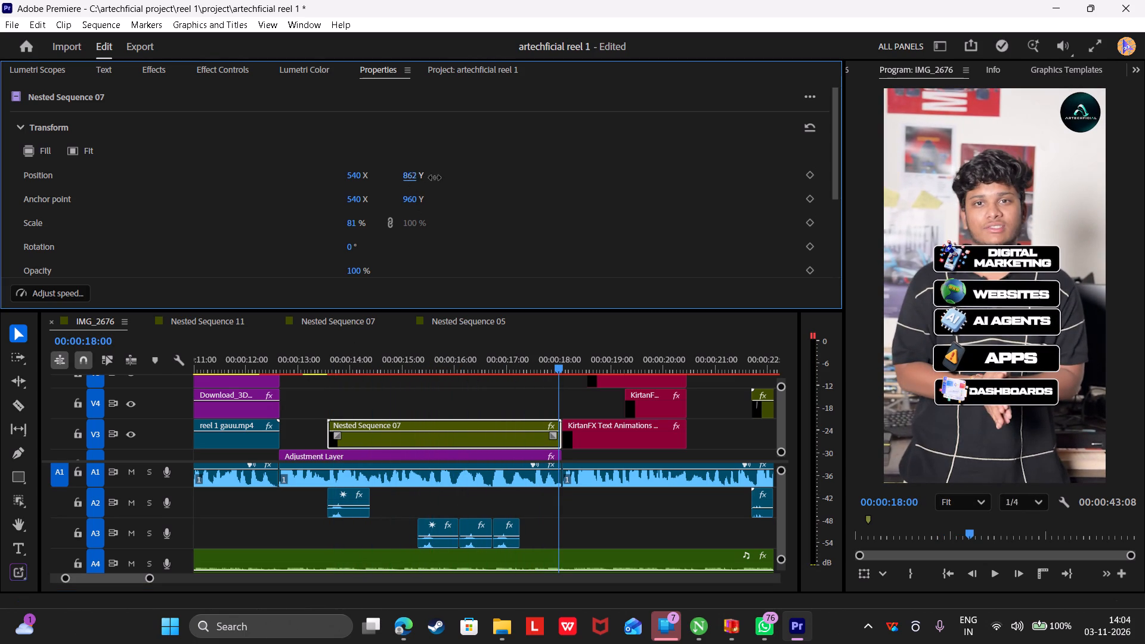
left_click_drag(435, 178, 465, 177)
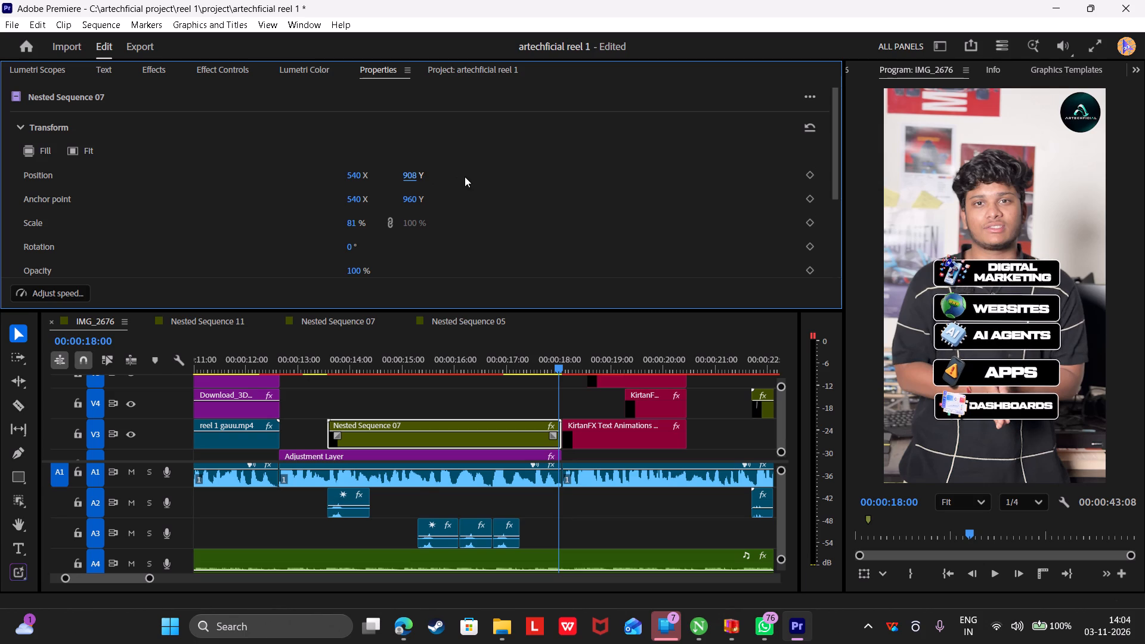
Export the IMG_2676 sequence as a media file named "Artechficial reel 1 final".
left_click_drag(146, 573, 150, 573)
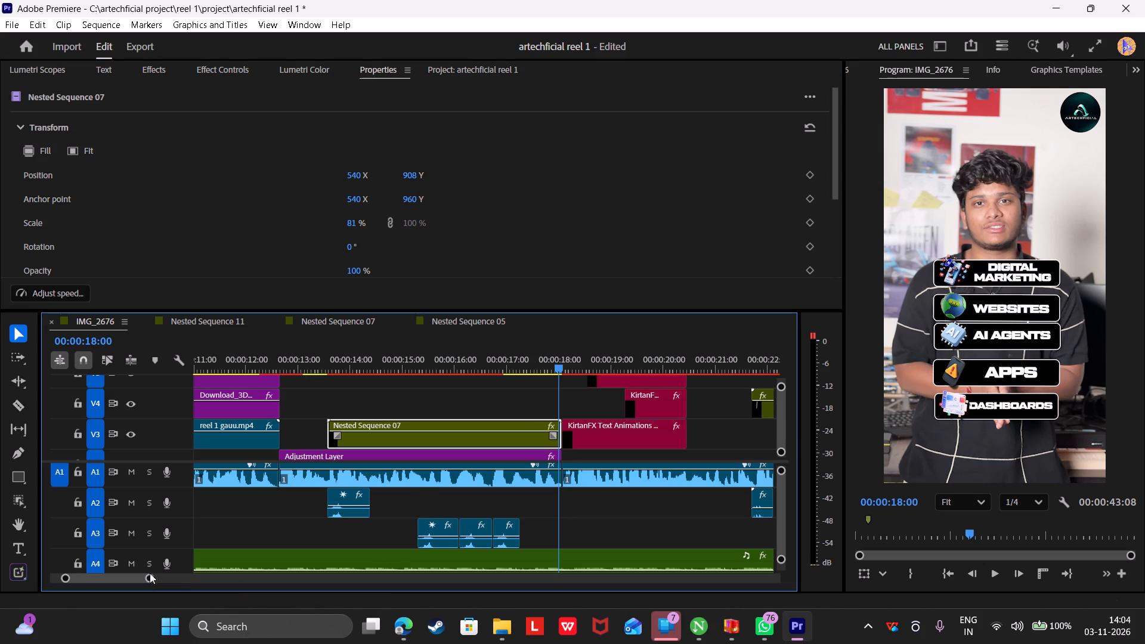
left_click_drag(150, 573, 224, 587)
left_click(141, 42)
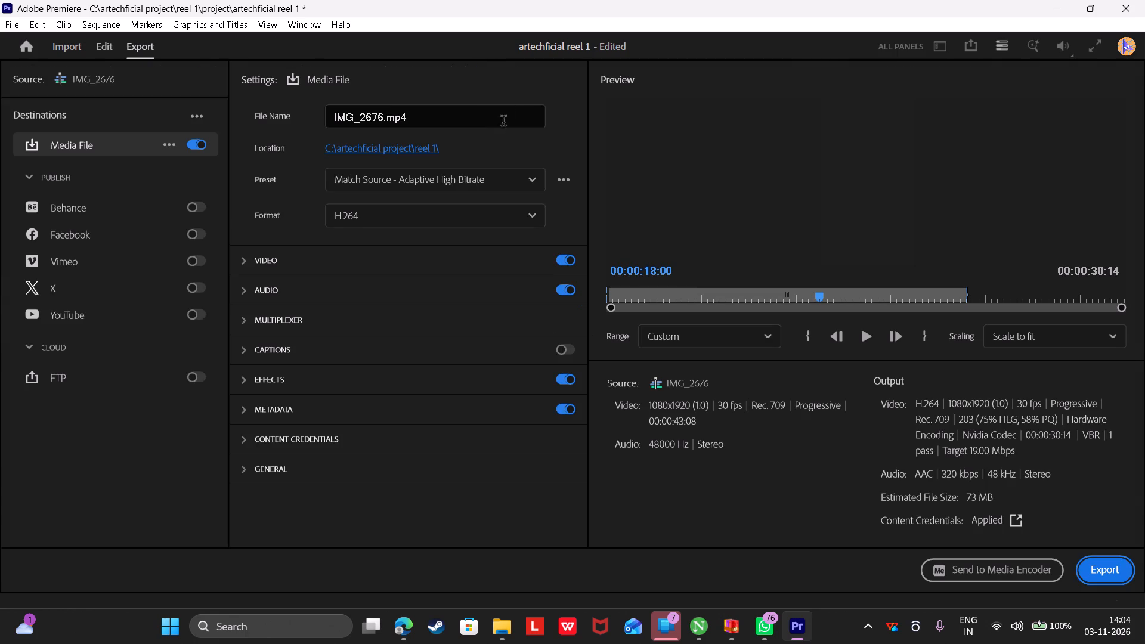
triple_click(472, 119)
double_click(472, 119)
type("Ar")
type("tech")
type("ficial reel 1 finla")
key("BackSpace")
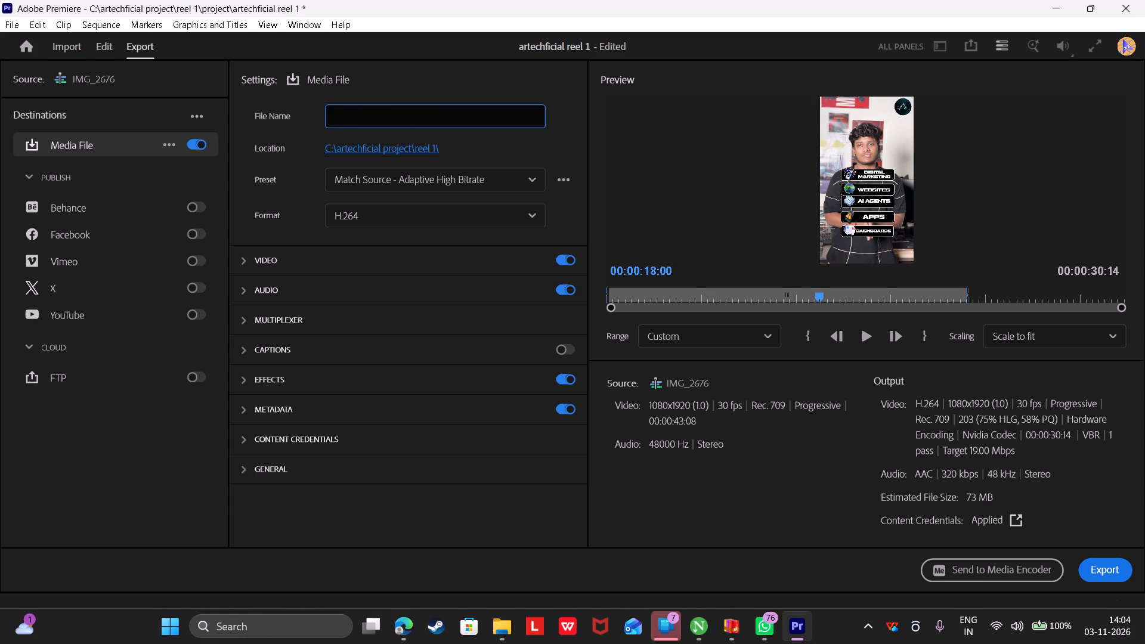
key("BackSpace")
type("al")
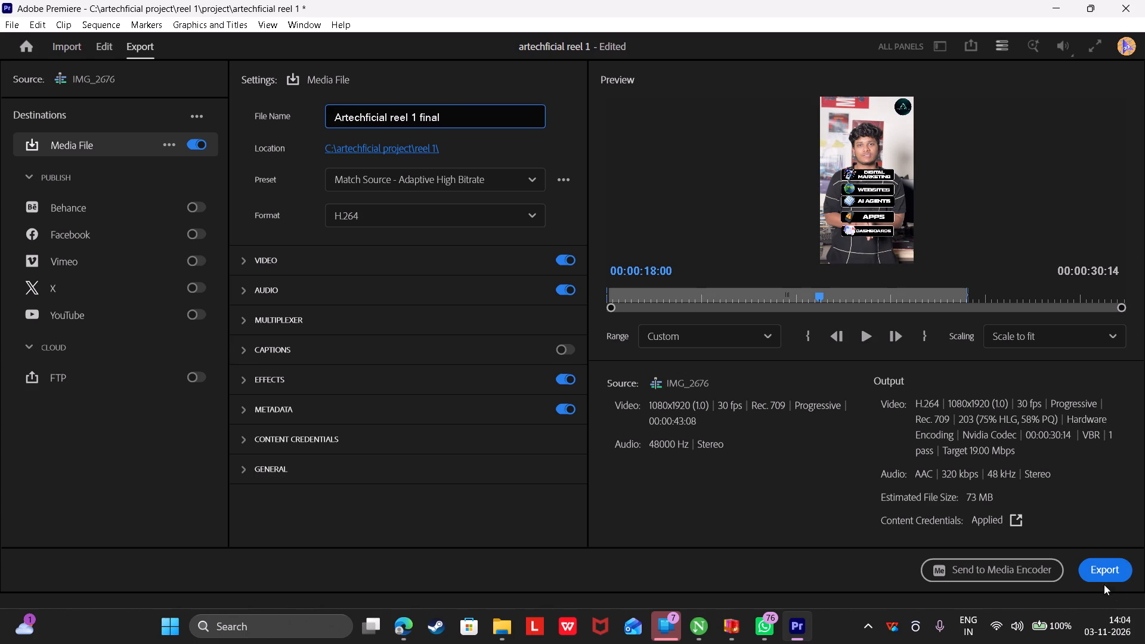
left_click(1105, 577)
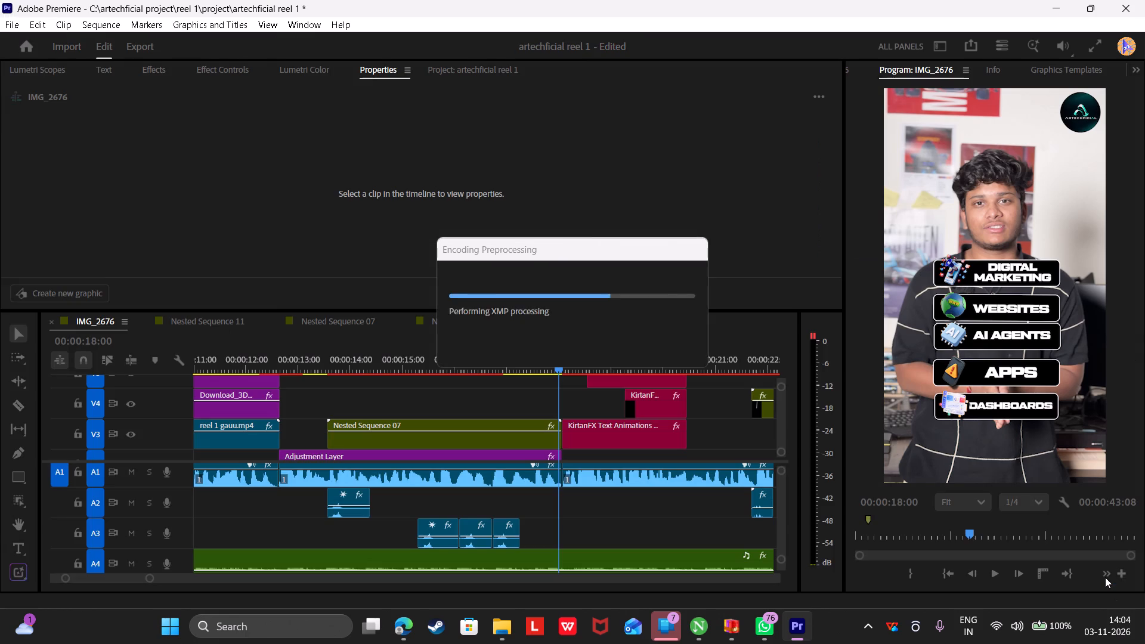
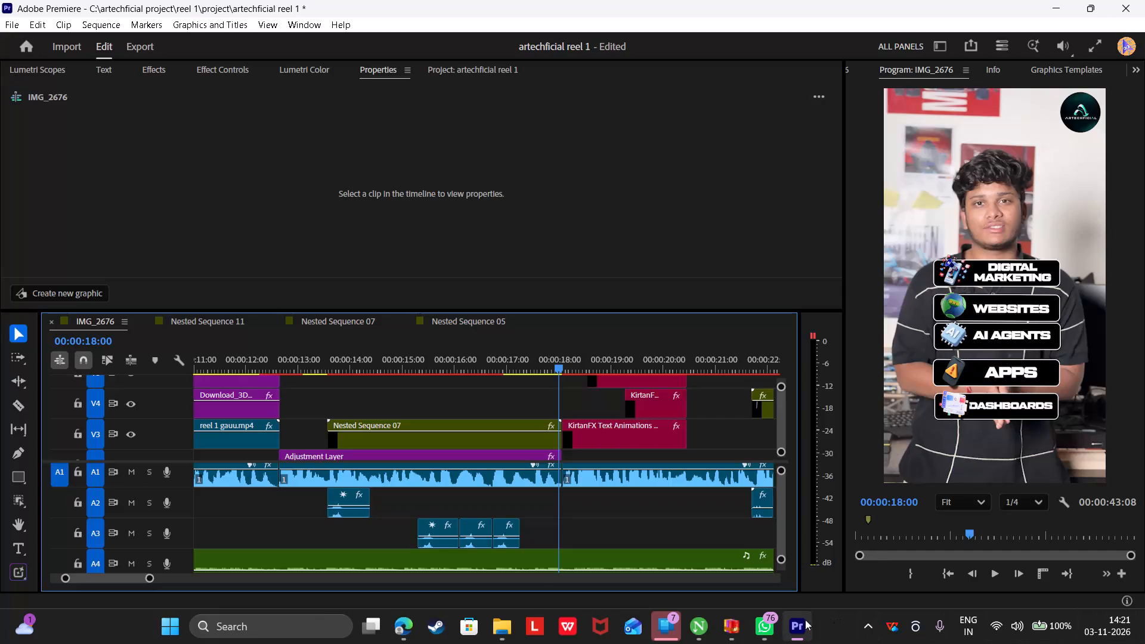
Close Premiere, saving the changes to the "artechficial reel 1" project.
left_click(1144, 0)
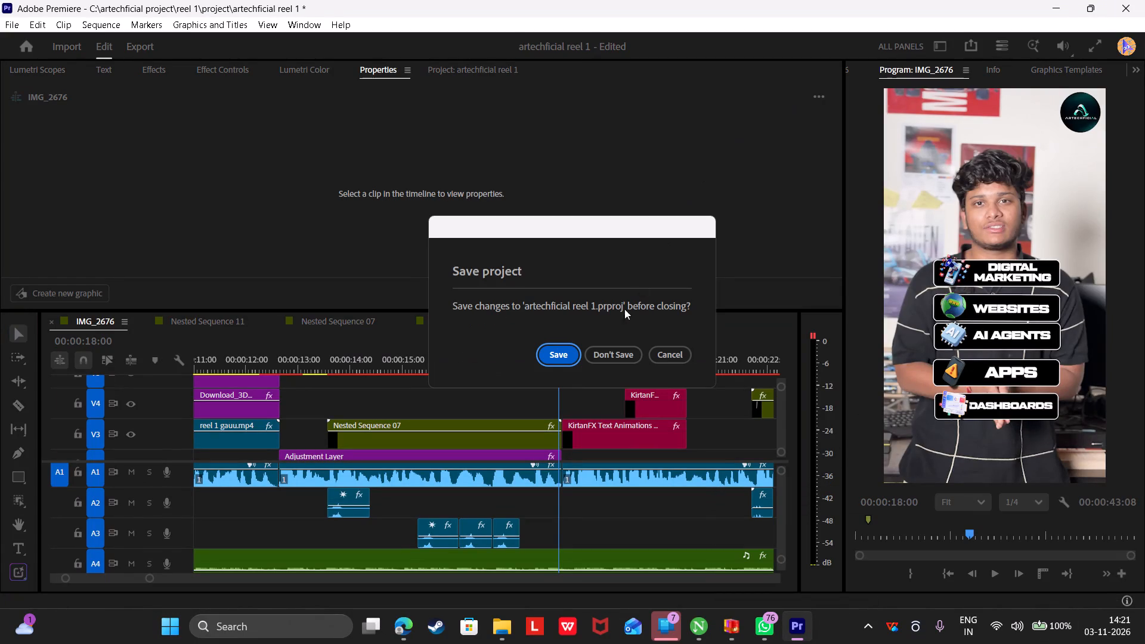
left_click(545, 353)
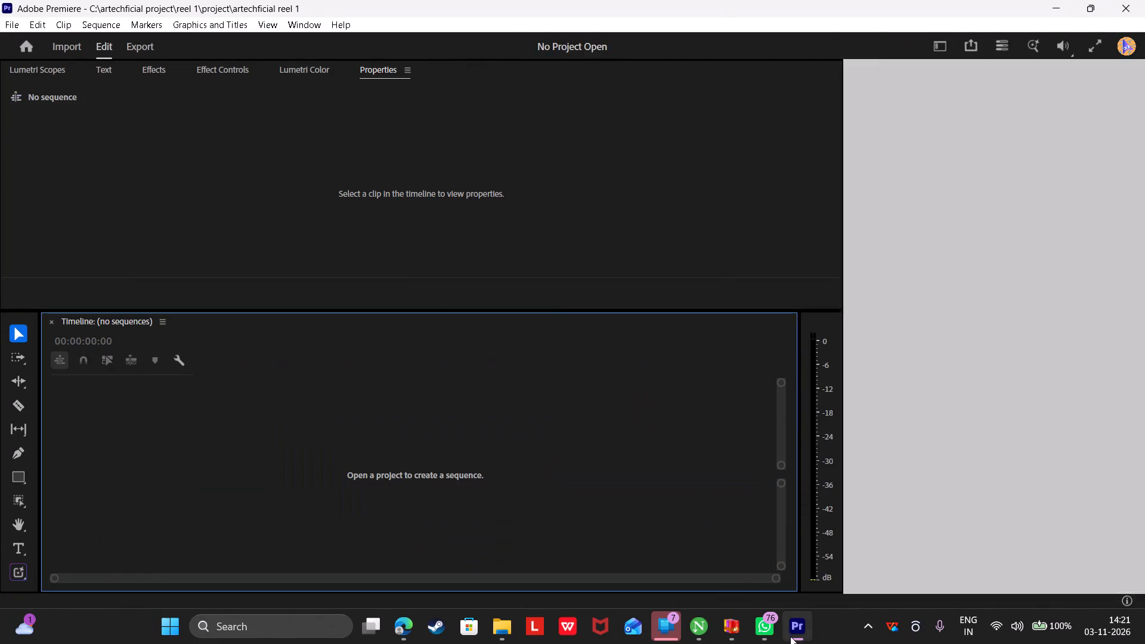